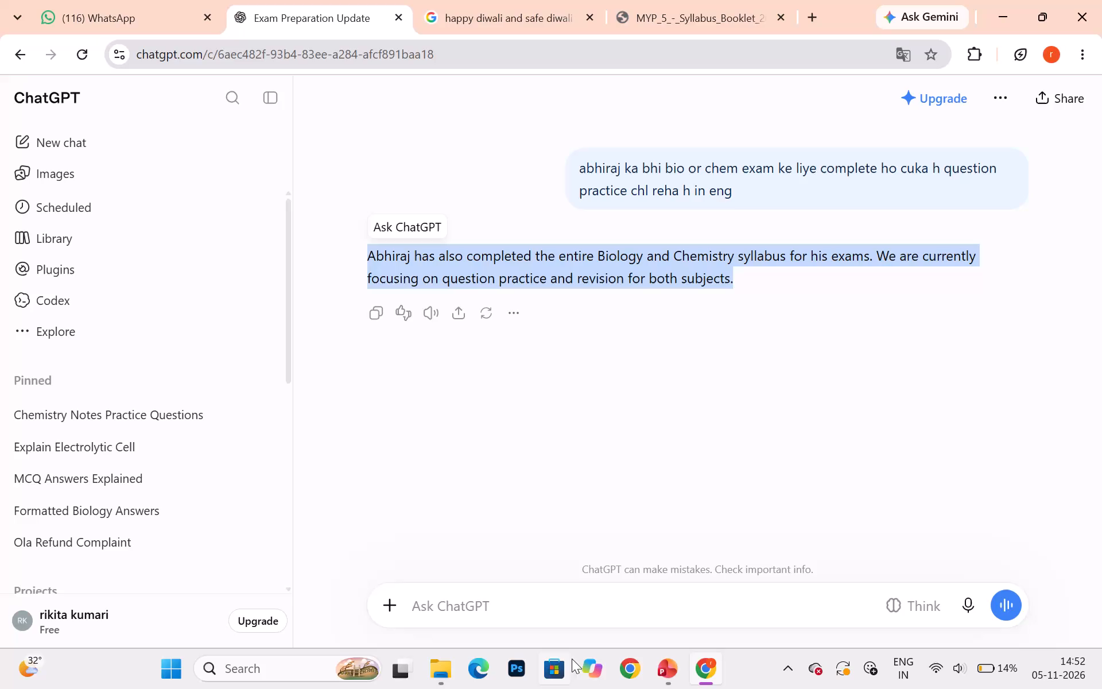
Open the Biology Homi baba test paper from the homi baba folder in FOUNDATION PW, skim it and close it.
{"action": "left_click", "coordinate": [437, 663]}
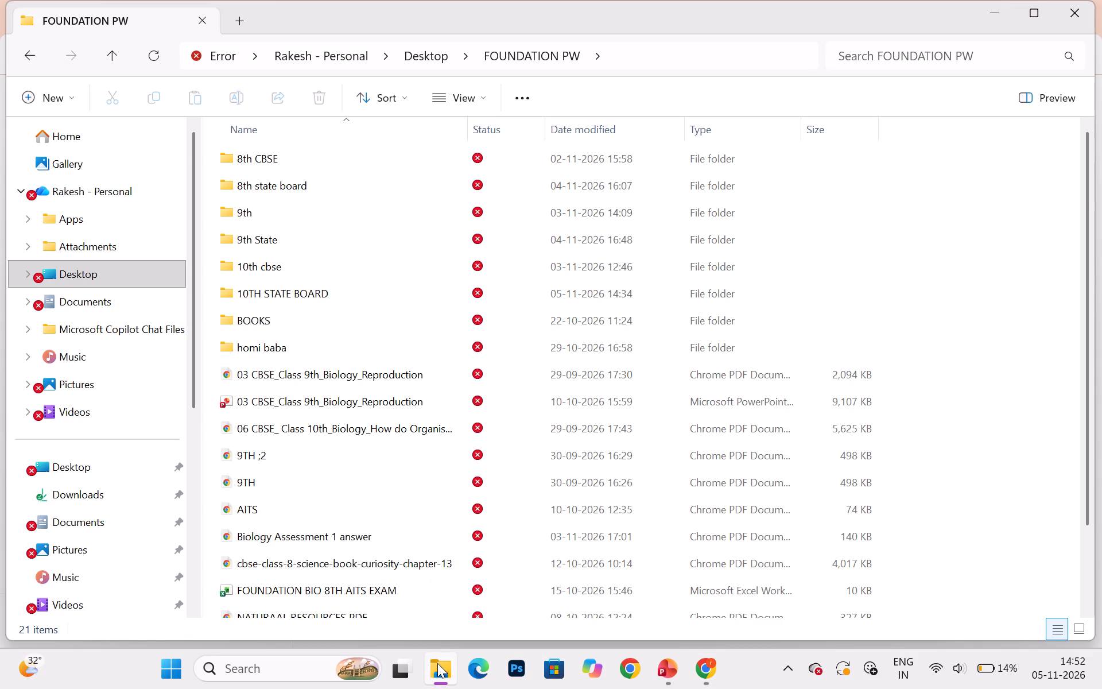
{"action": "double_click", "coordinate": [320, 353]}
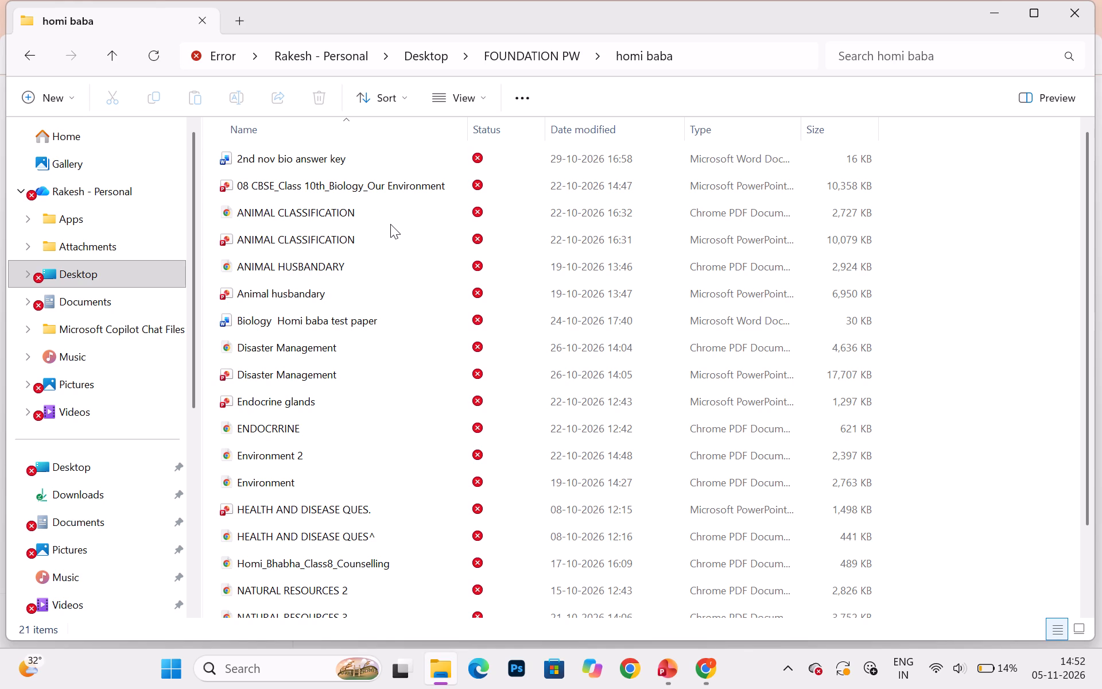
{"action": "double_click", "coordinate": [333, 326]}
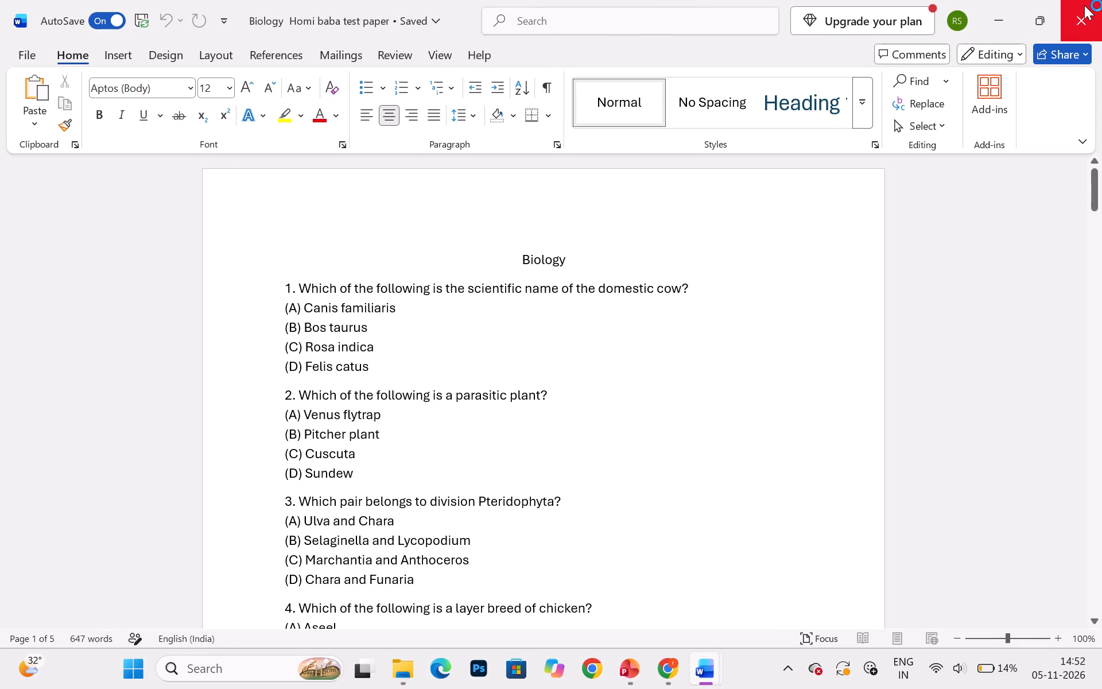
{"action": "scroll", "coordinate": [612, 432], "scroll_direction": "down", "scroll_amount": 12}
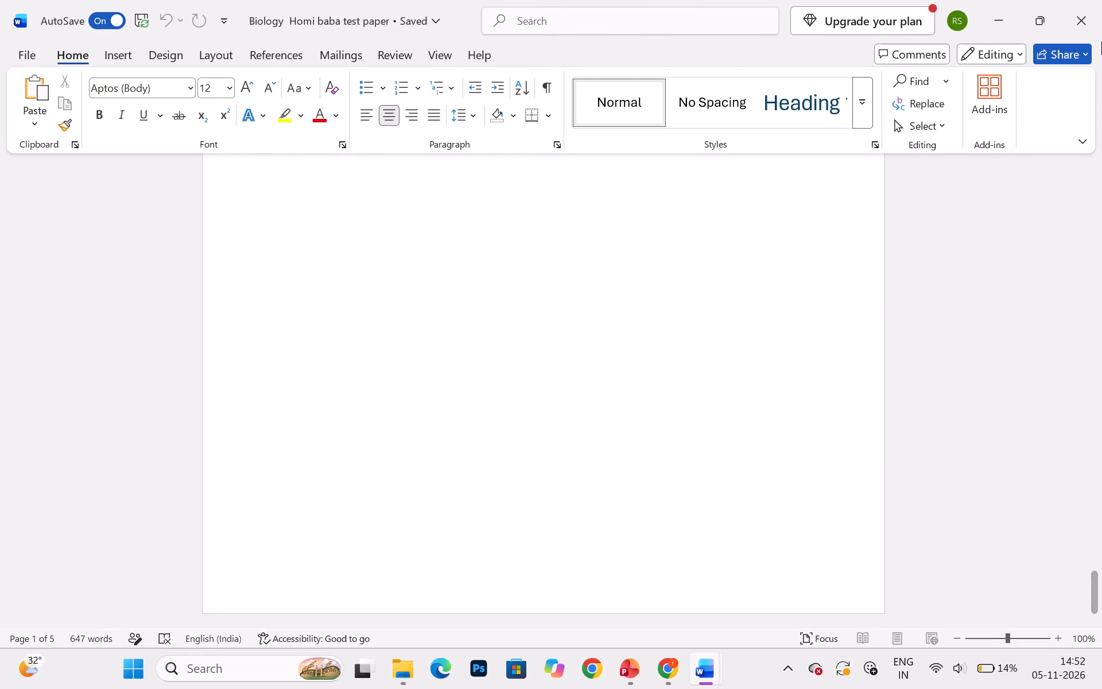
{"action": "left_click", "coordinate": [1087, 0]}
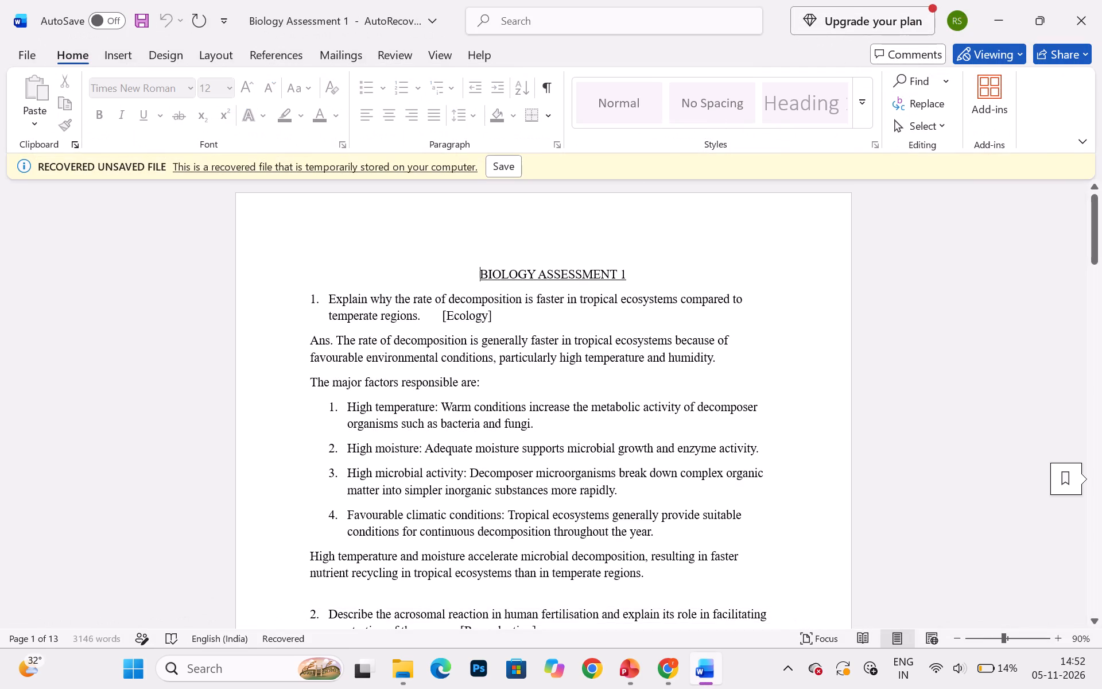
Close the recovered Biology Assessment 1 document without saving its changes.
{"action": "left_click", "coordinate": [1078, 3]}
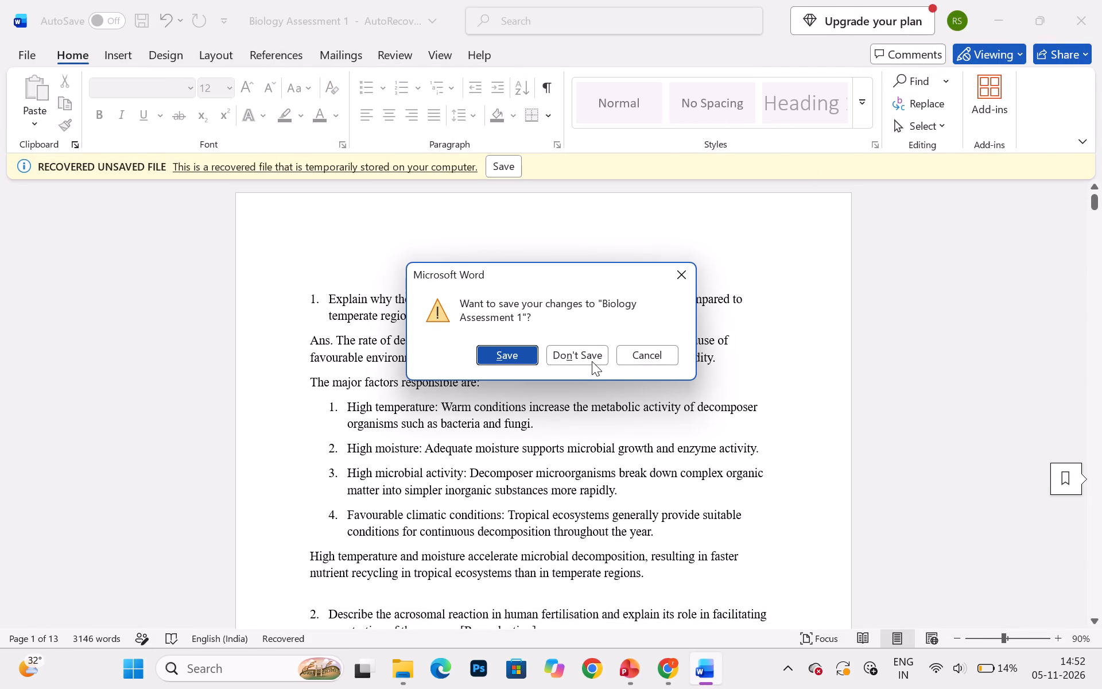
{"action": "left_click", "coordinate": [589, 358]}
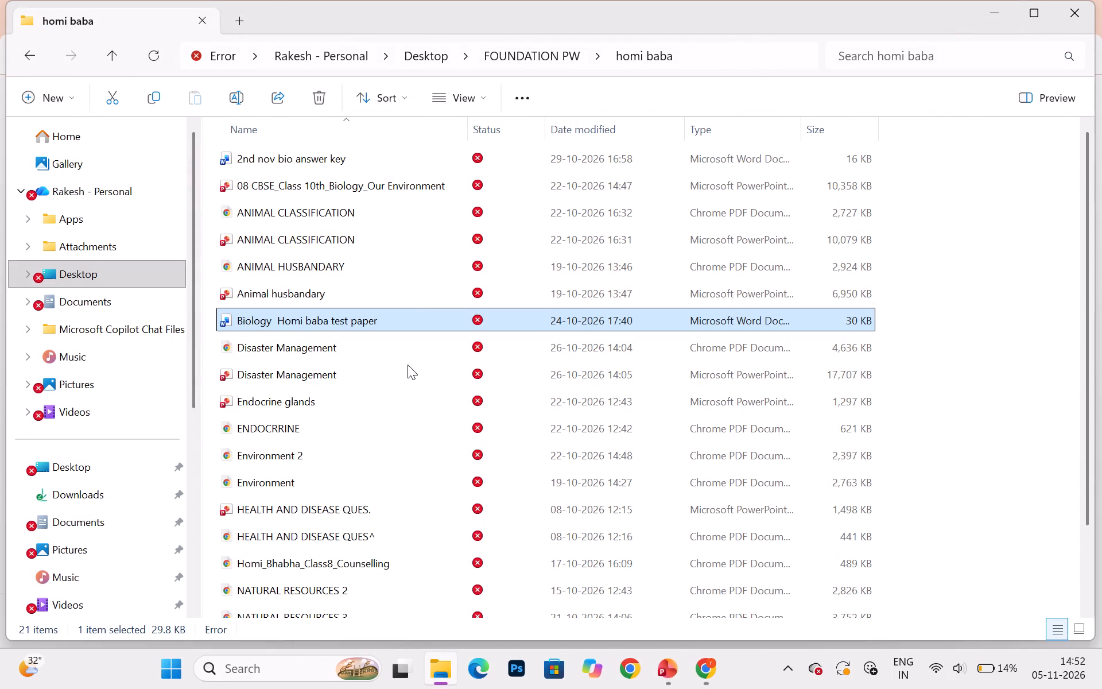
Open the Skeleton system presentation from the homi baba folder.
{"action": "scroll", "coordinate": [406, 367], "scroll_direction": "down", "scroll_amount": 2}
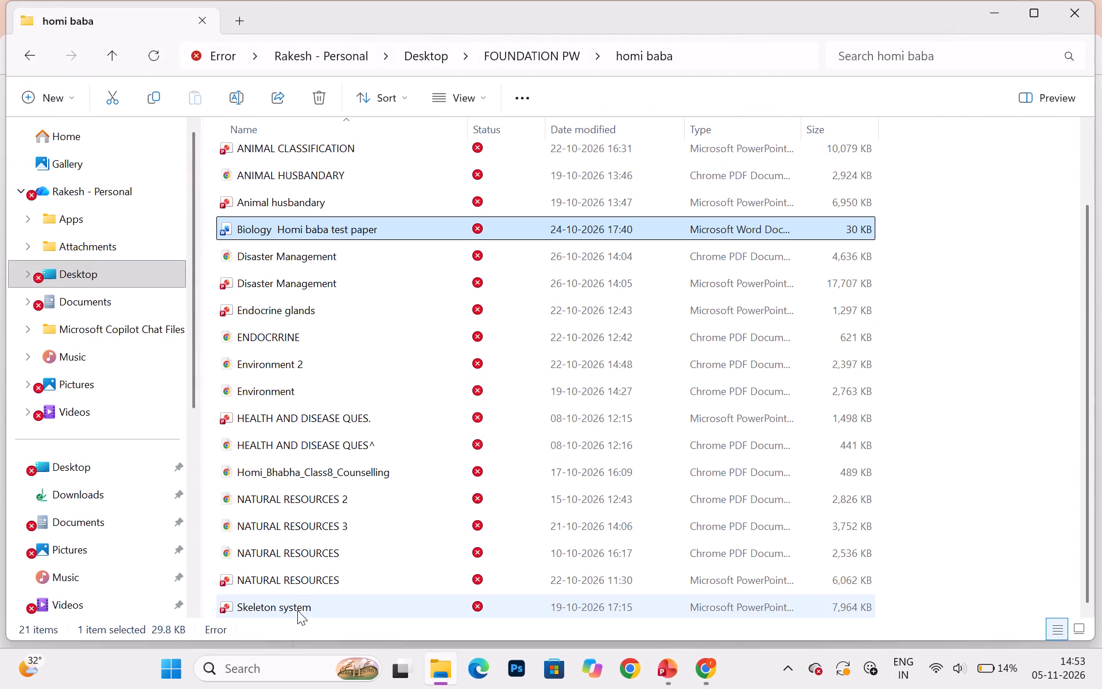
{"action": "double_click", "coordinate": [301, 602]}
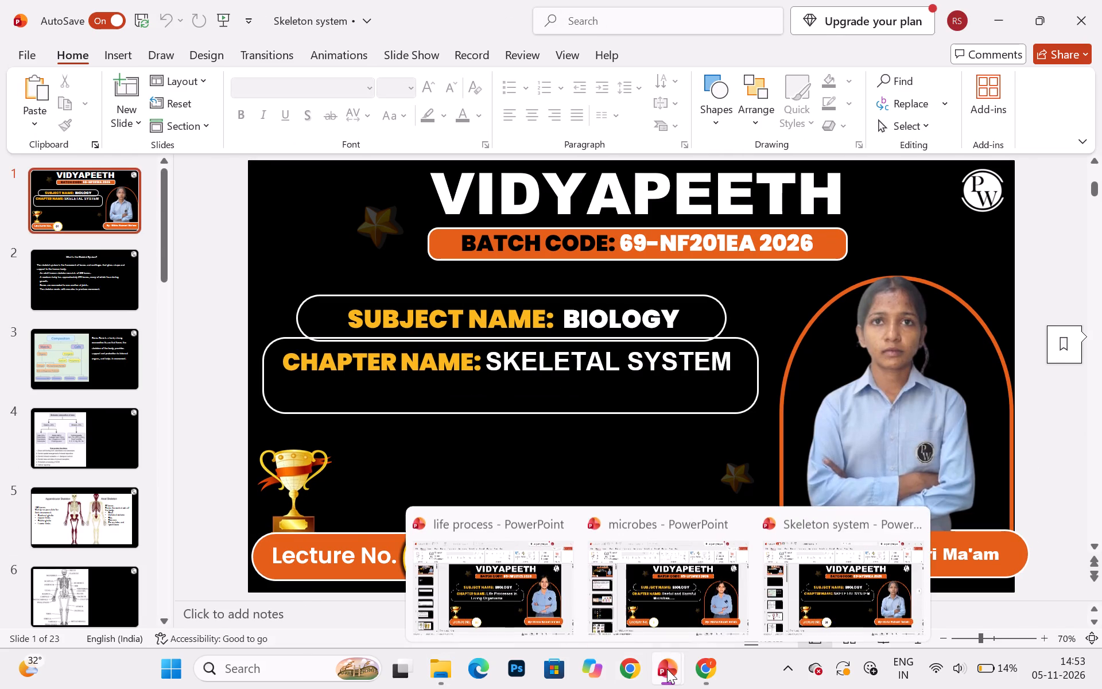
Replace the teacher portrait on the Skeleton system title slide with the one copied from the microbes presentation's title slide.
{"action": "left_click", "coordinate": [718, 583]}
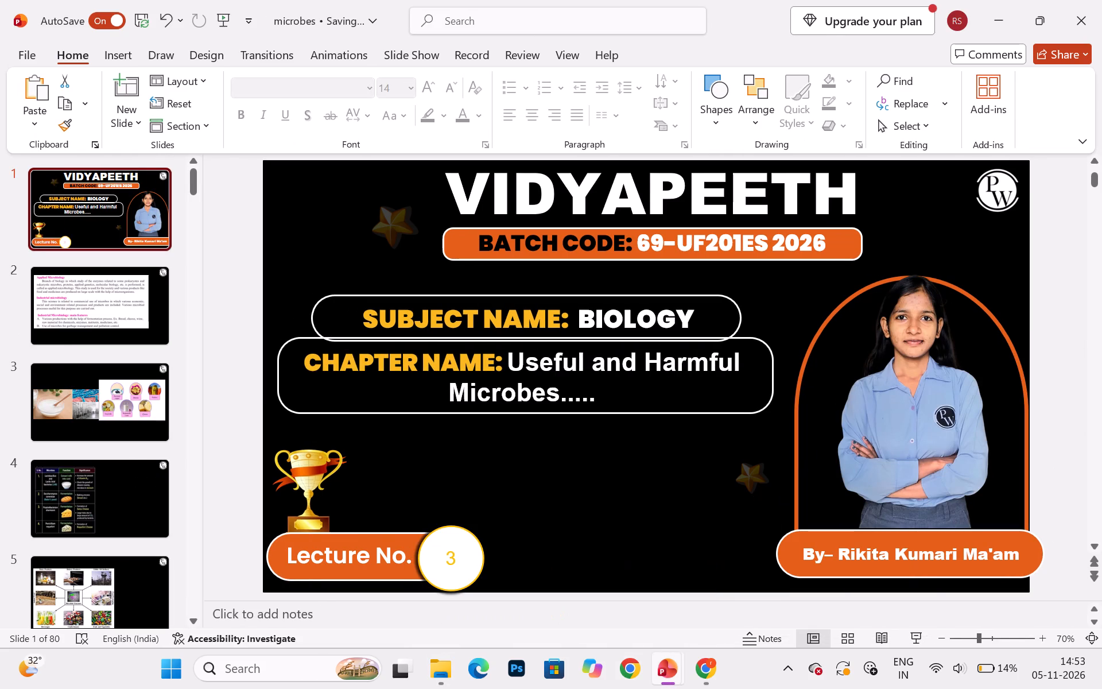
{"action": "right_click", "coordinate": [945, 395]}
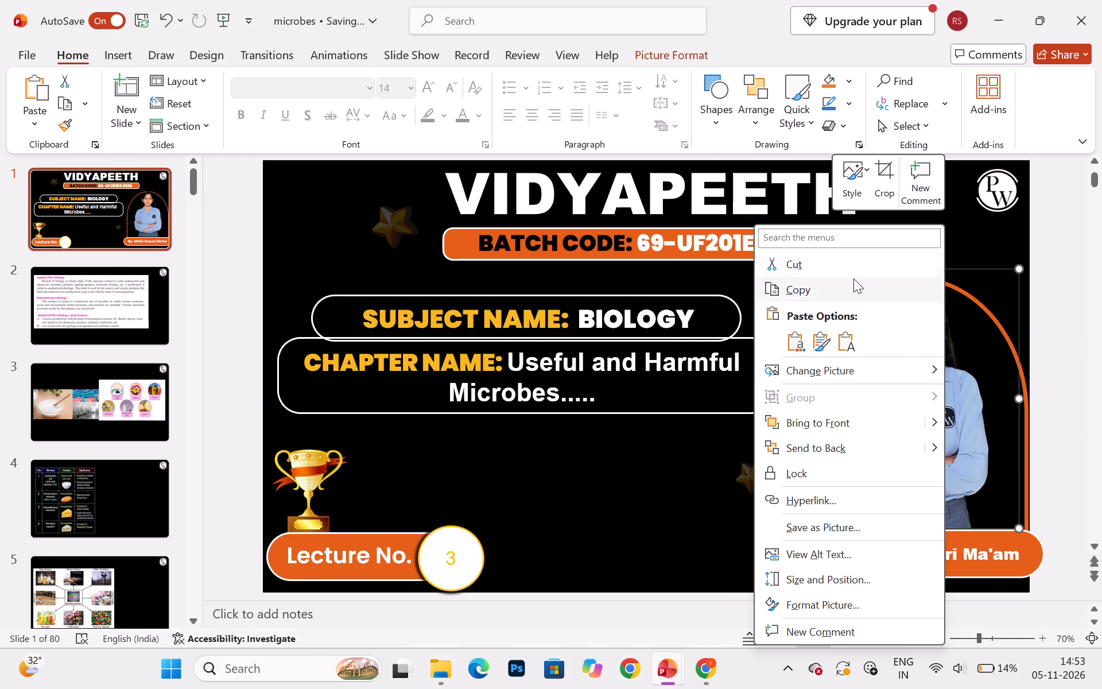
{"action": "left_click", "coordinate": [819, 287]}
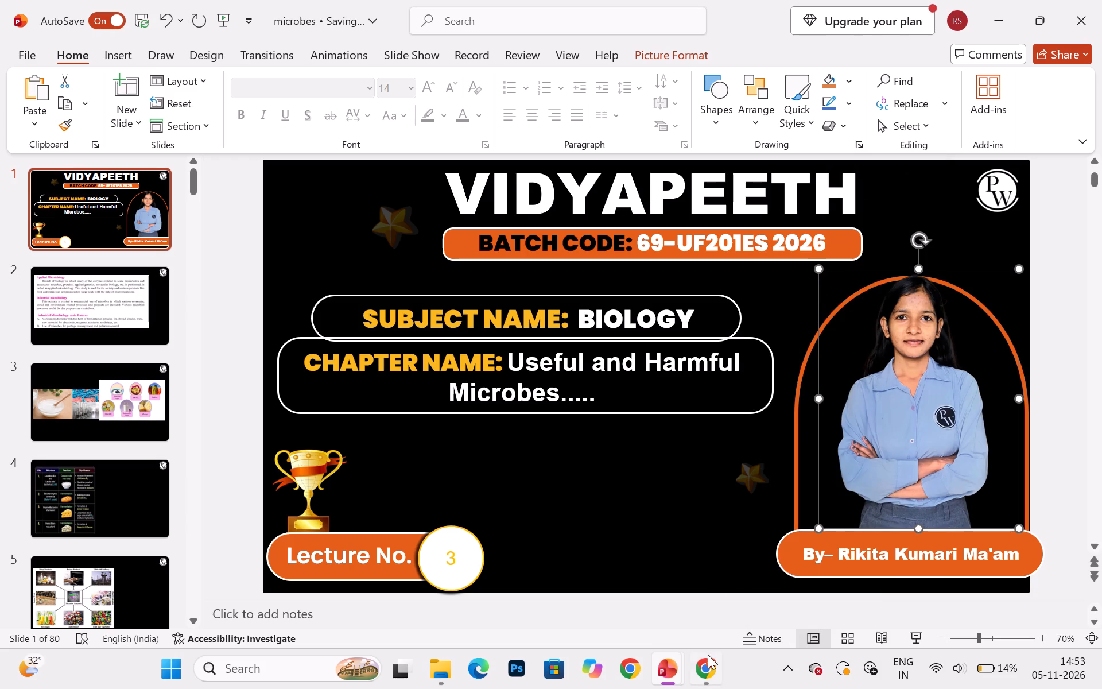
{"action": "left_click", "coordinate": [826, 563]}
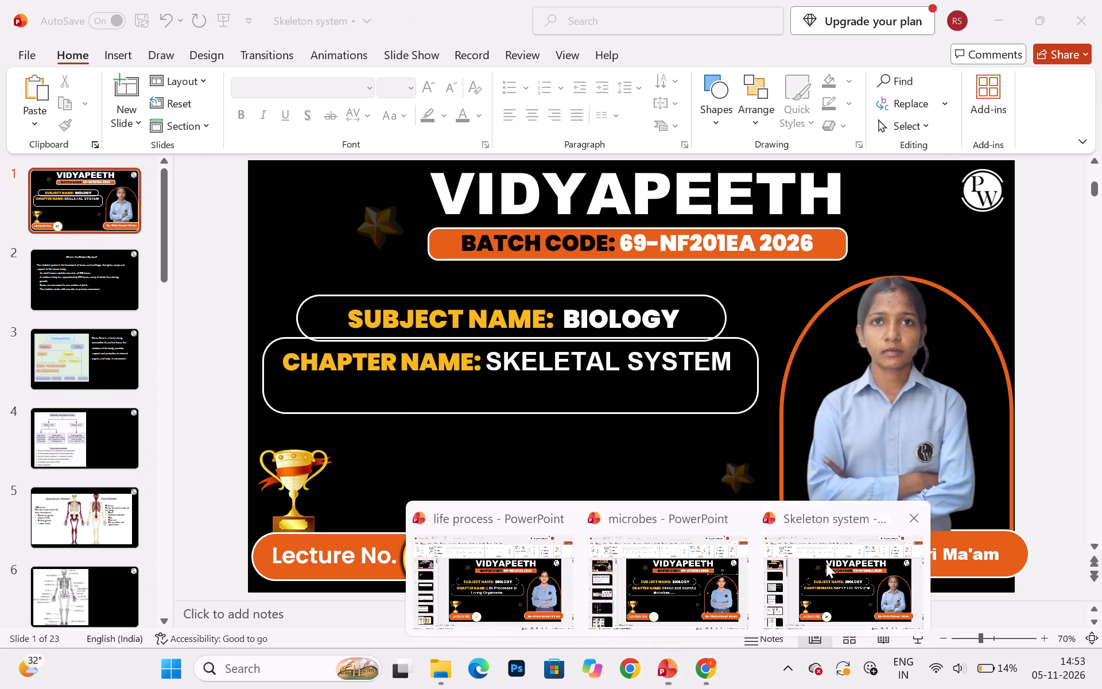
{"action": "left_click", "coordinate": [906, 413]}
{"action": "key", "text": "BackSpace"}
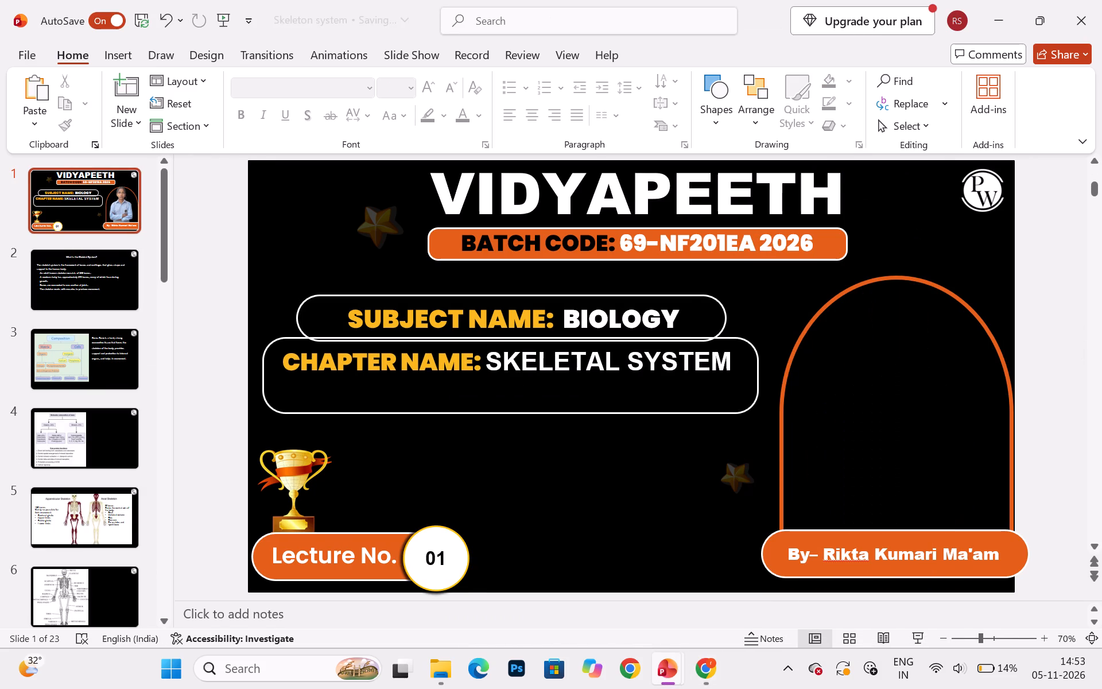
{"action": "key", "text": "ctrl+v"}
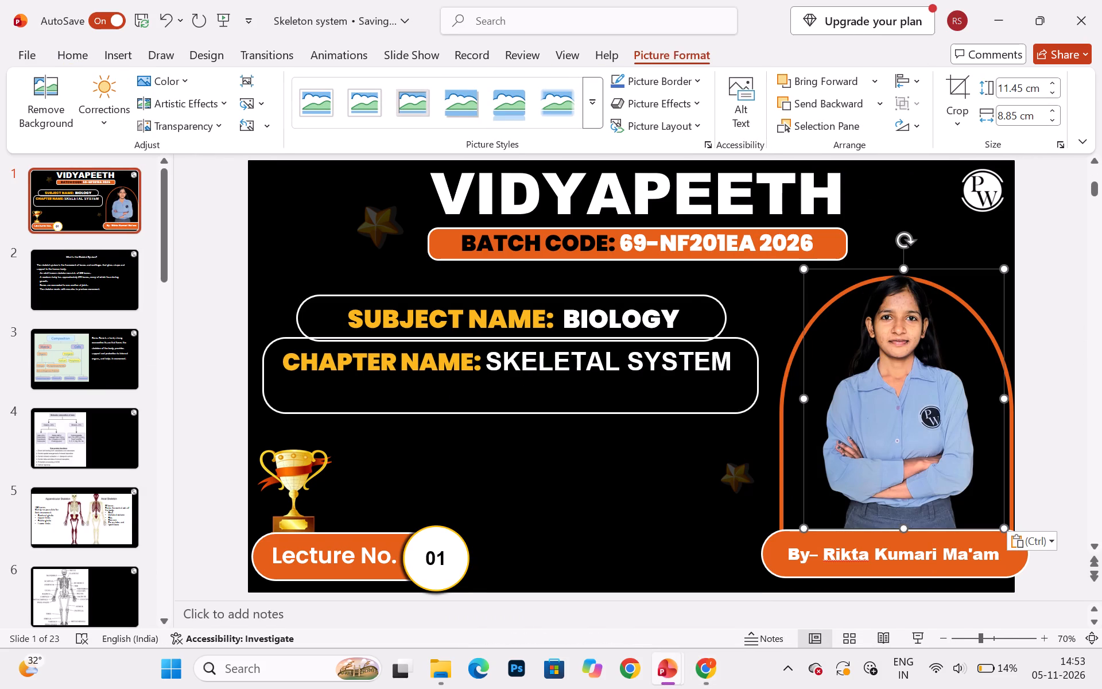
{"action": "left_click", "coordinate": [666, 491]}
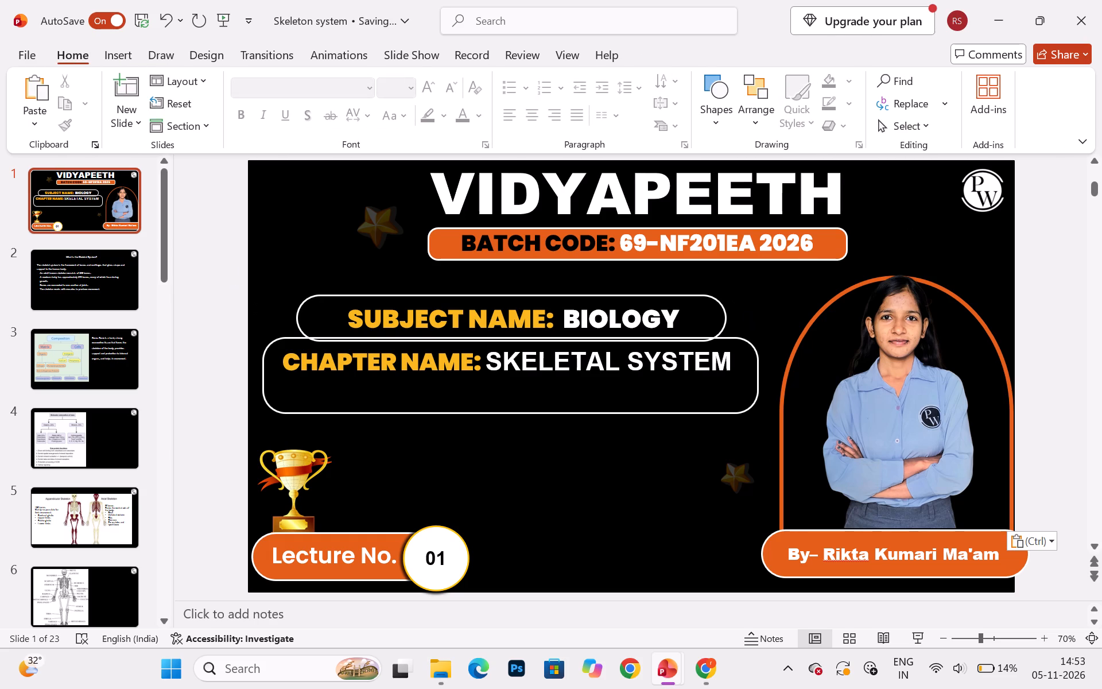
Change the batch code on the title slide to 69-NF201ES 2026.
{"action": "left_click", "coordinate": [754, 247]}
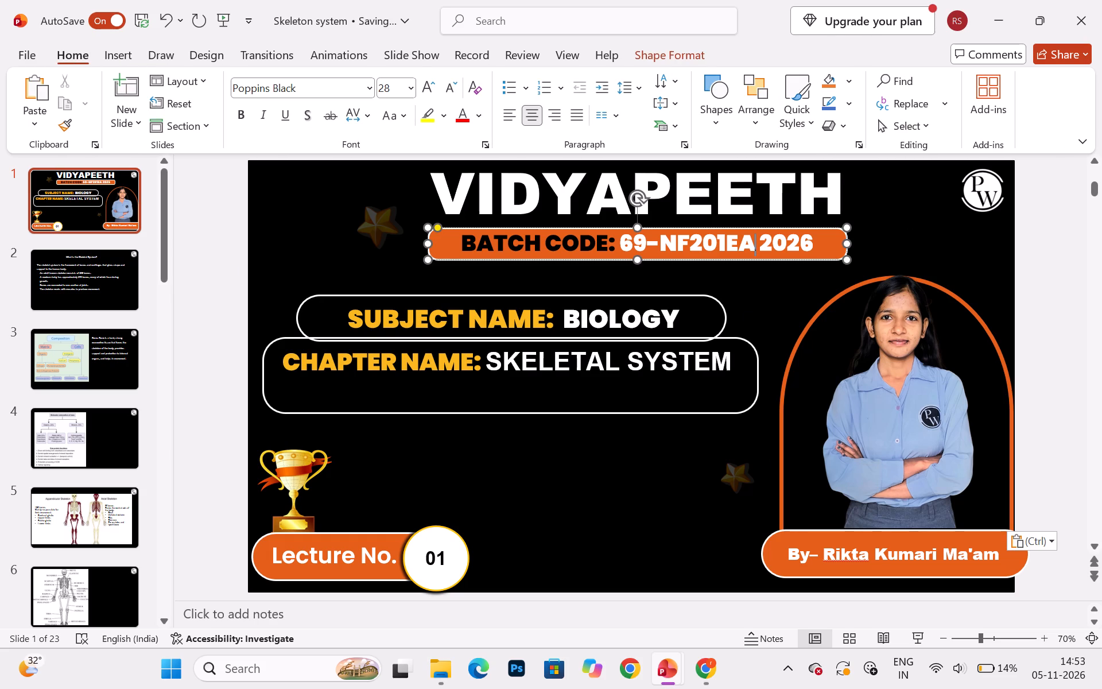
{"action": "key", "text": "BackSpace"}
{"action": "key", "text": "BackSpace"}
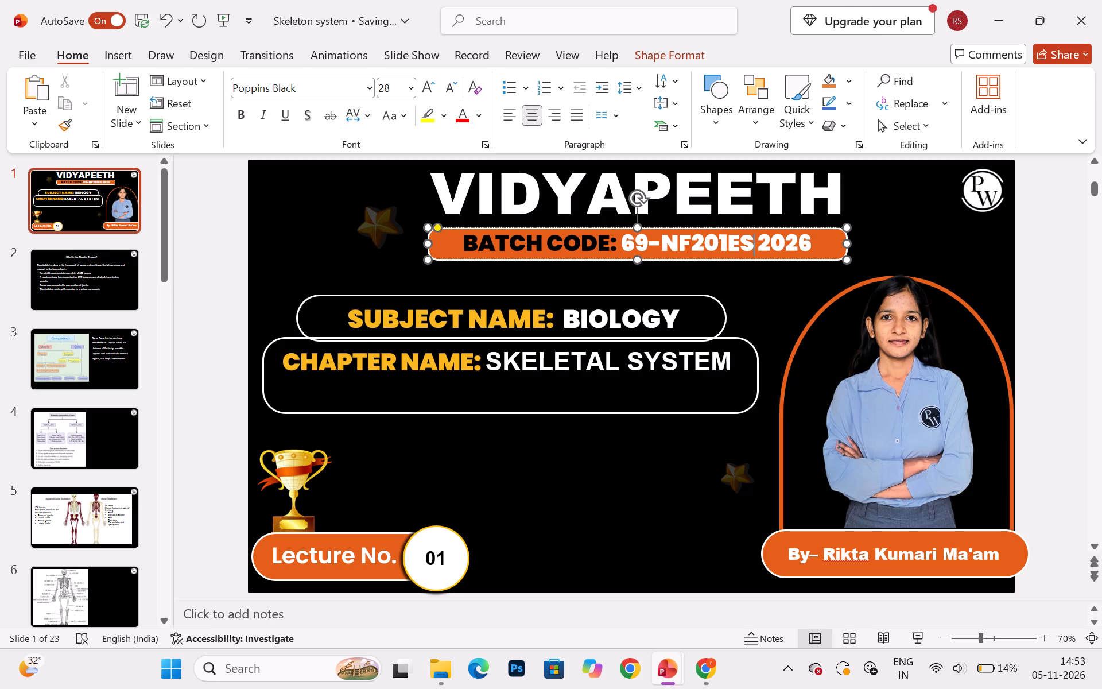
{"action": "left_click", "coordinate": [654, 497]}
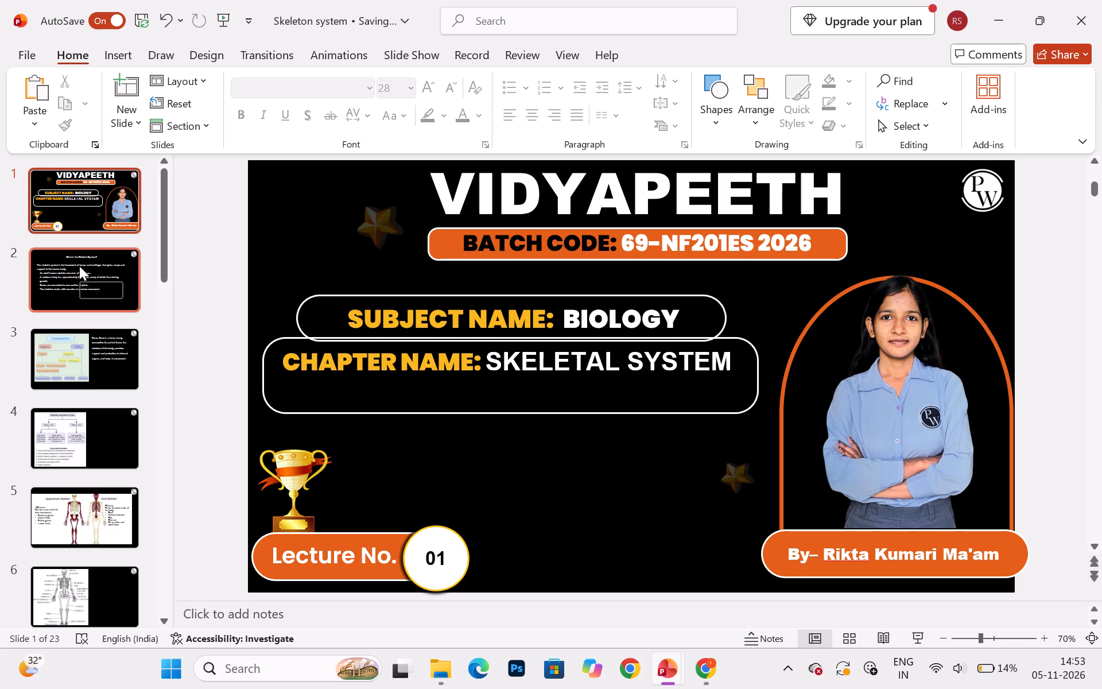
Look over slide 2, then move the bone definition text box on slide 3 down beside the middle of the composition chart.
{"action": "left_click", "coordinate": [79, 266]}
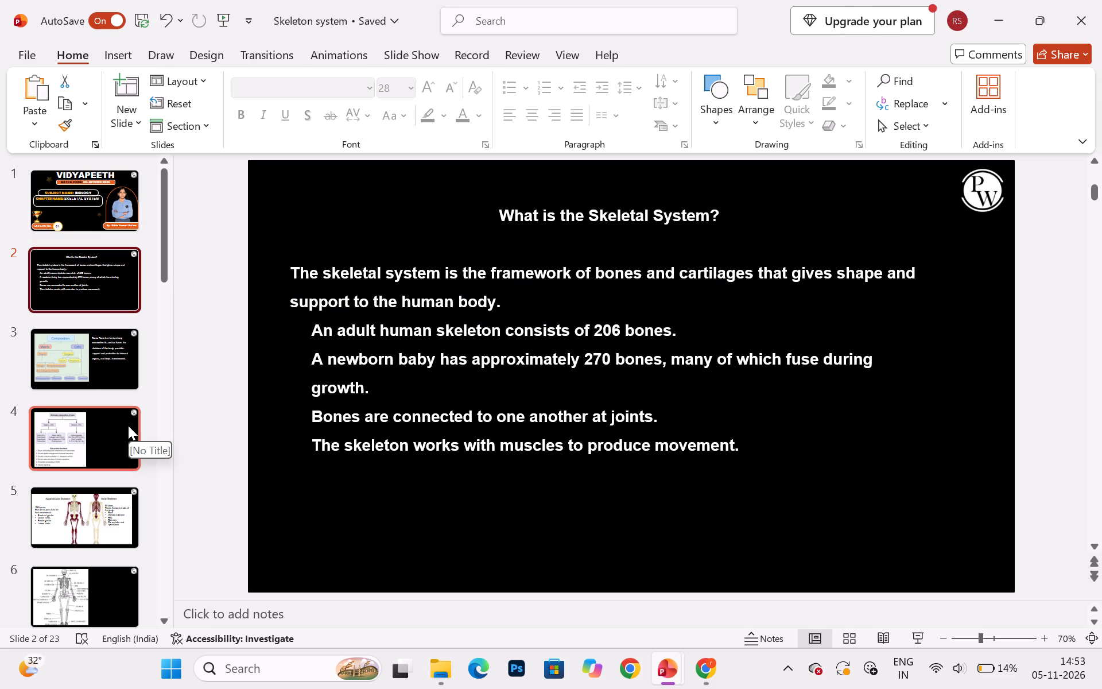
{"action": "left_click", "coordinate": [89, 353]}
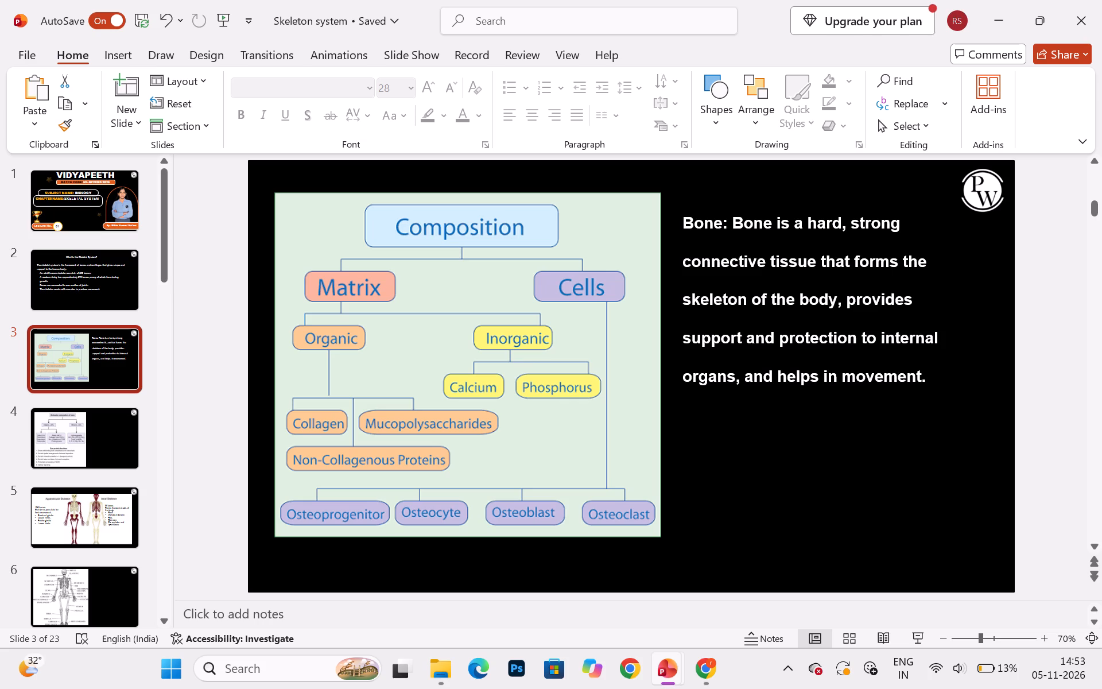
{"action": "left_click", "coordinate": [733, 272]}
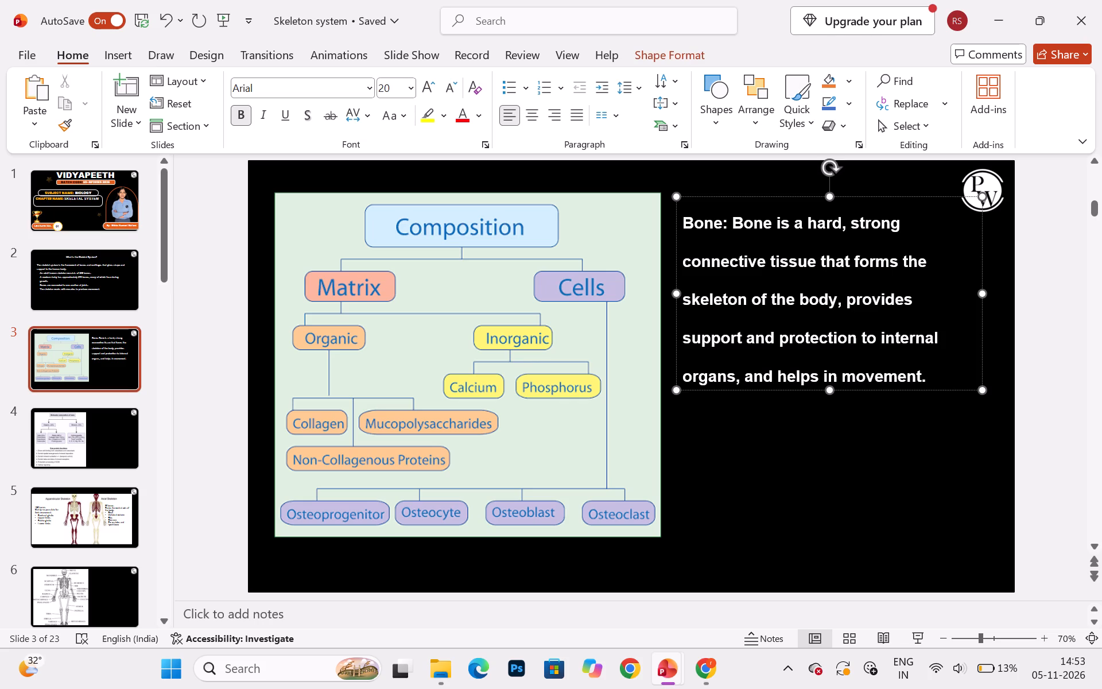
{"action": "left_click_drag", "start_coordinate": [820, 194], "coordinate": [817, 266]}
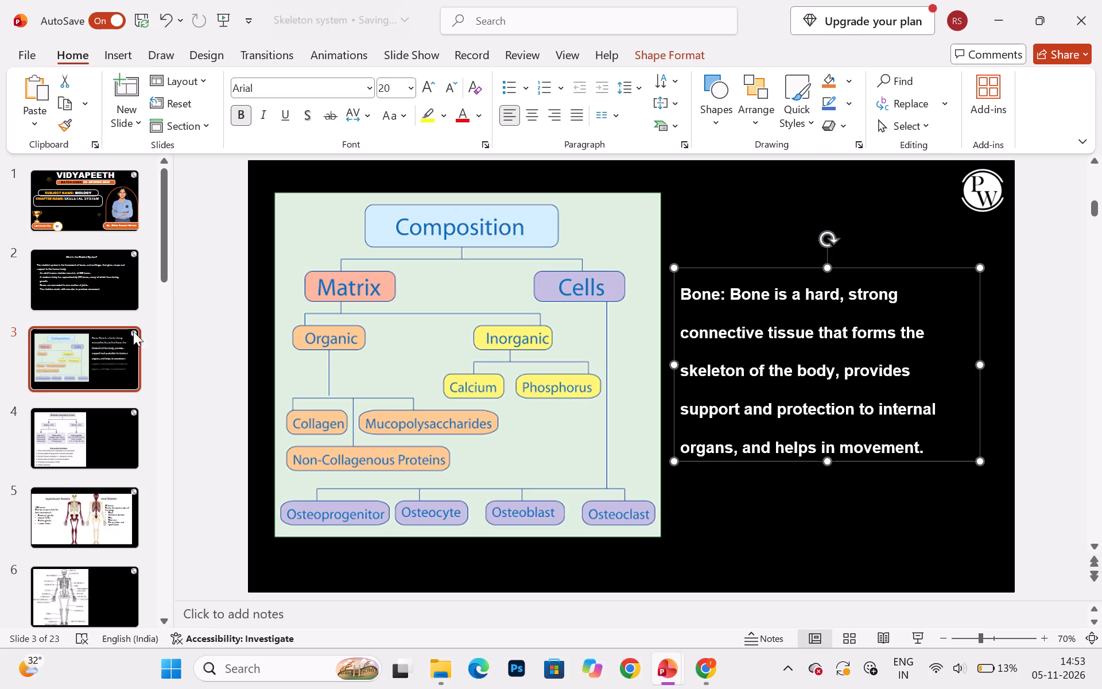
Review slides 4 to 7 on bone composition, skeleton divisions, labelled bones and skeletal functions, then return to slide 5.
{"action": "left_click", "coordinate": [95, 456]}
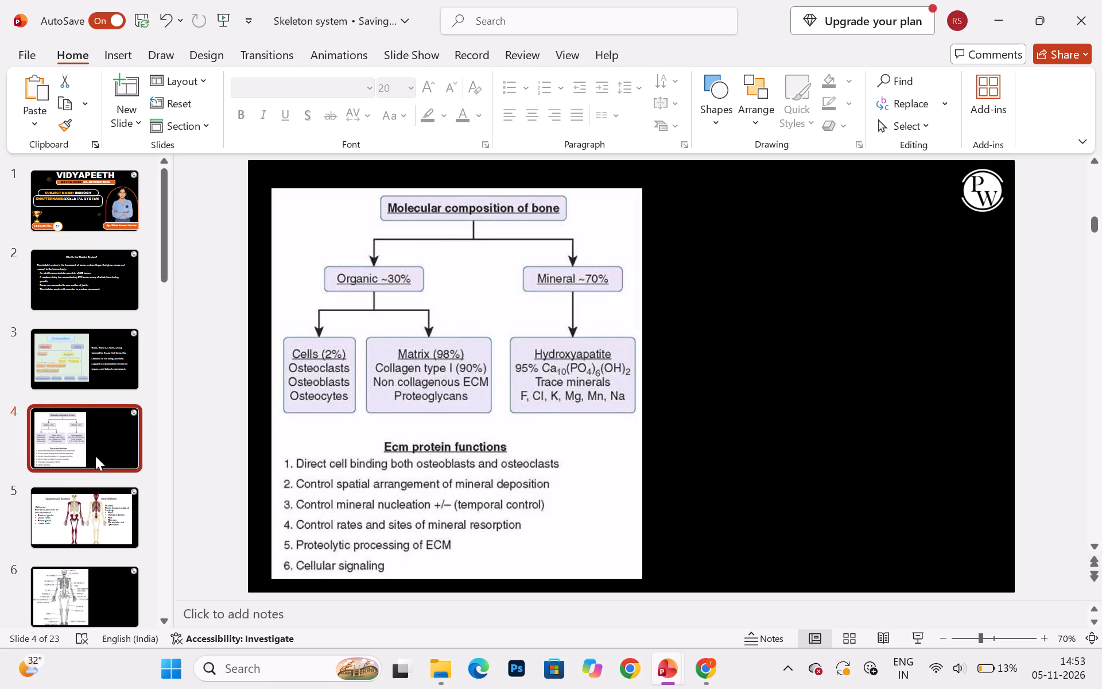
{"action": "left_click", "coordinate": [98, 520]}
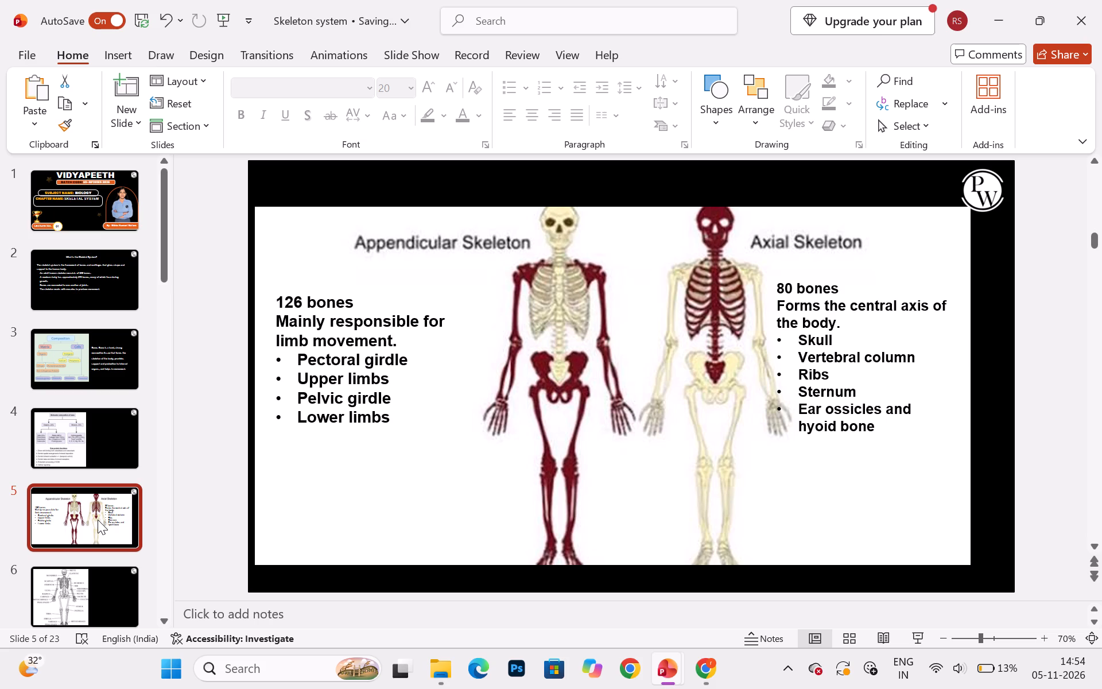
{"action": "left_click", "coordinate": [87, 582]}
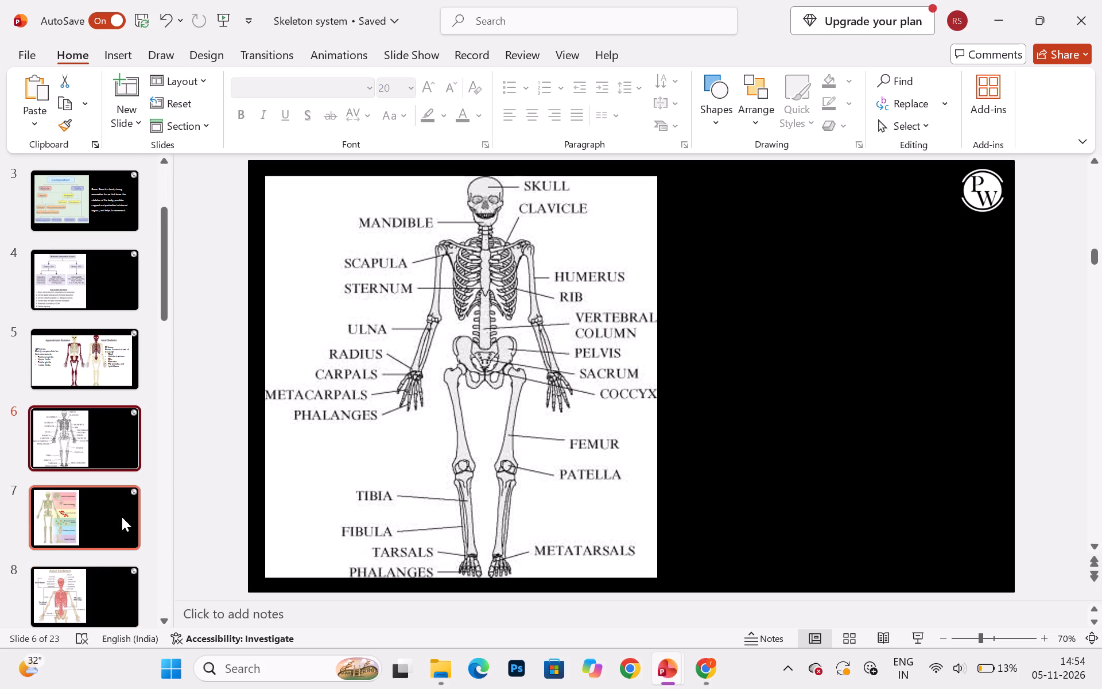
{"action": "left_click", "coordinate": [122, 517]}
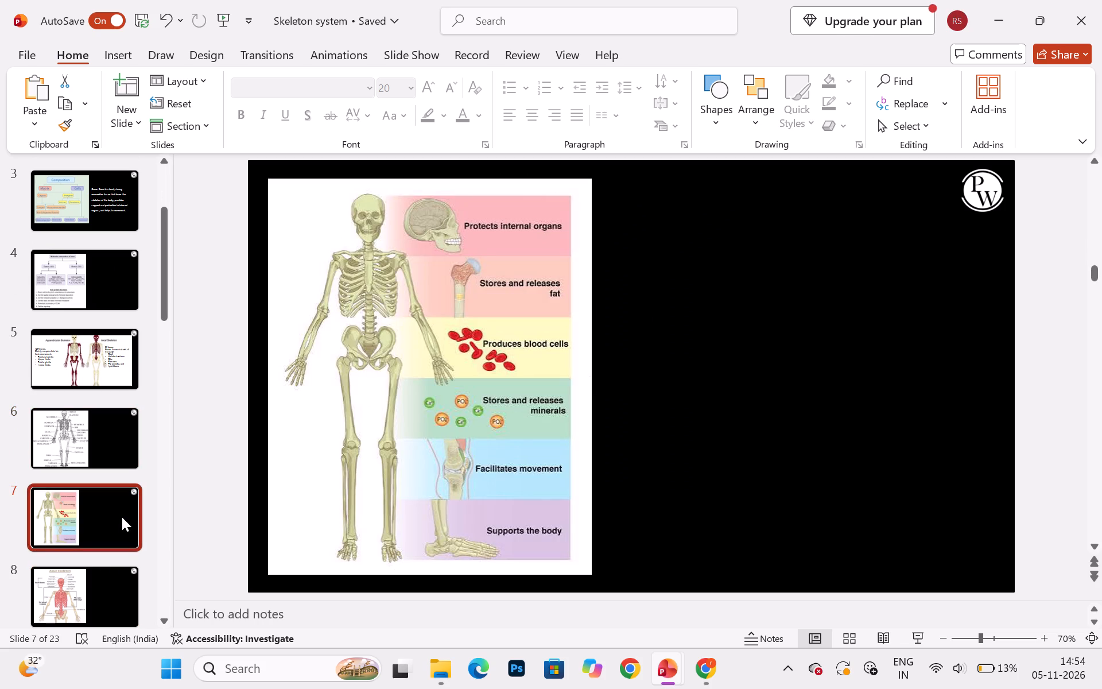
{"action": "left_click", "coordinate": [123, 421]}
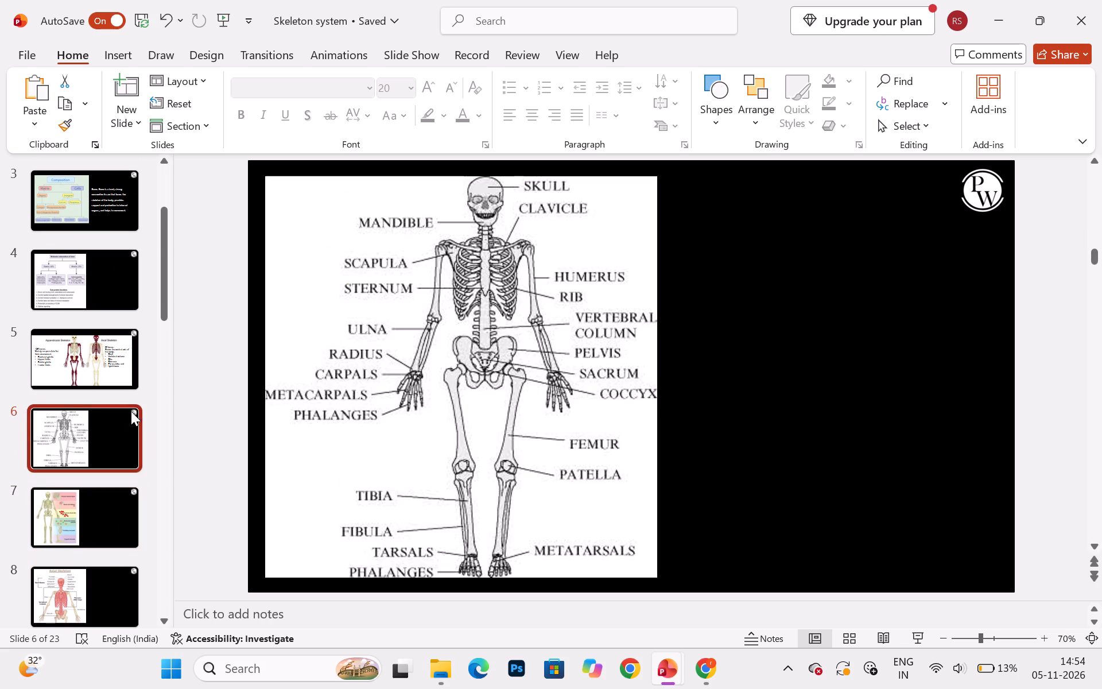
{"action": "left_click", "coordinate": [108, 362]}
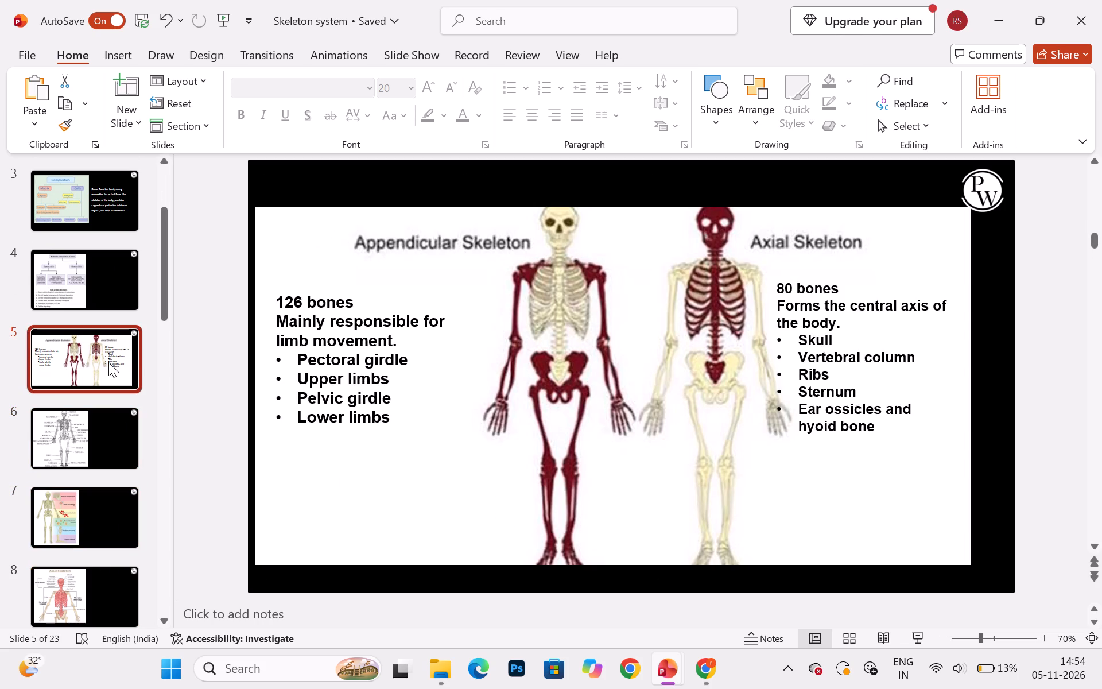
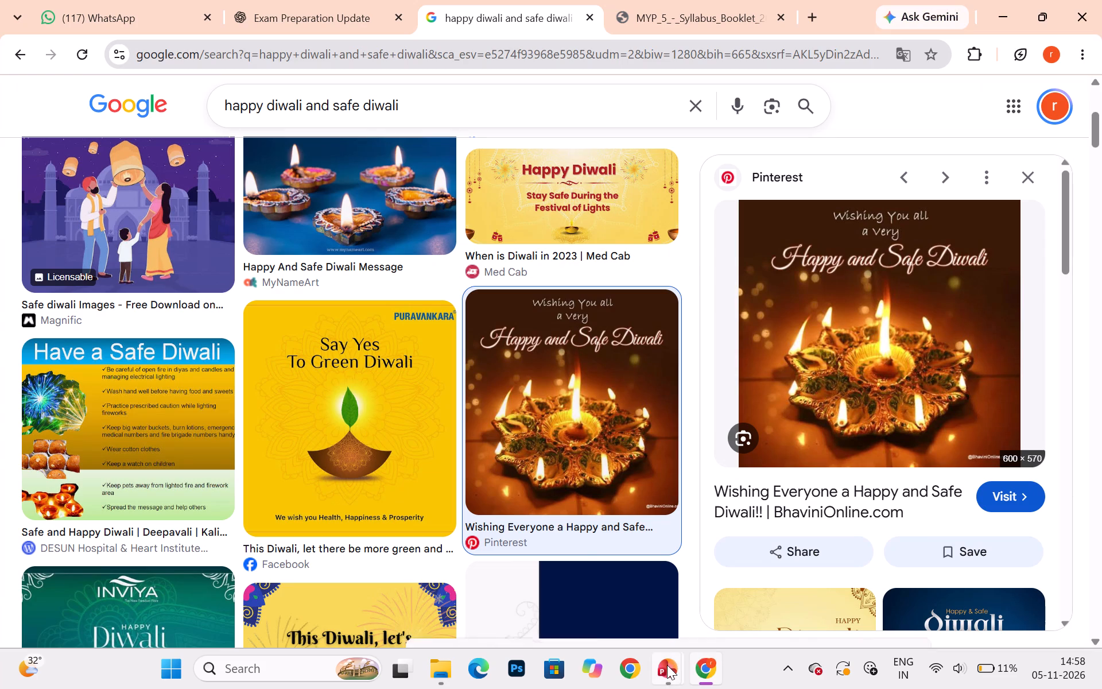
Switch from the browser to PowerPoint and close the life process presentation.
{"action": "scroll", "coordinate": [511, 441], "scroll_direction": "down", "scroll_amount": 1}
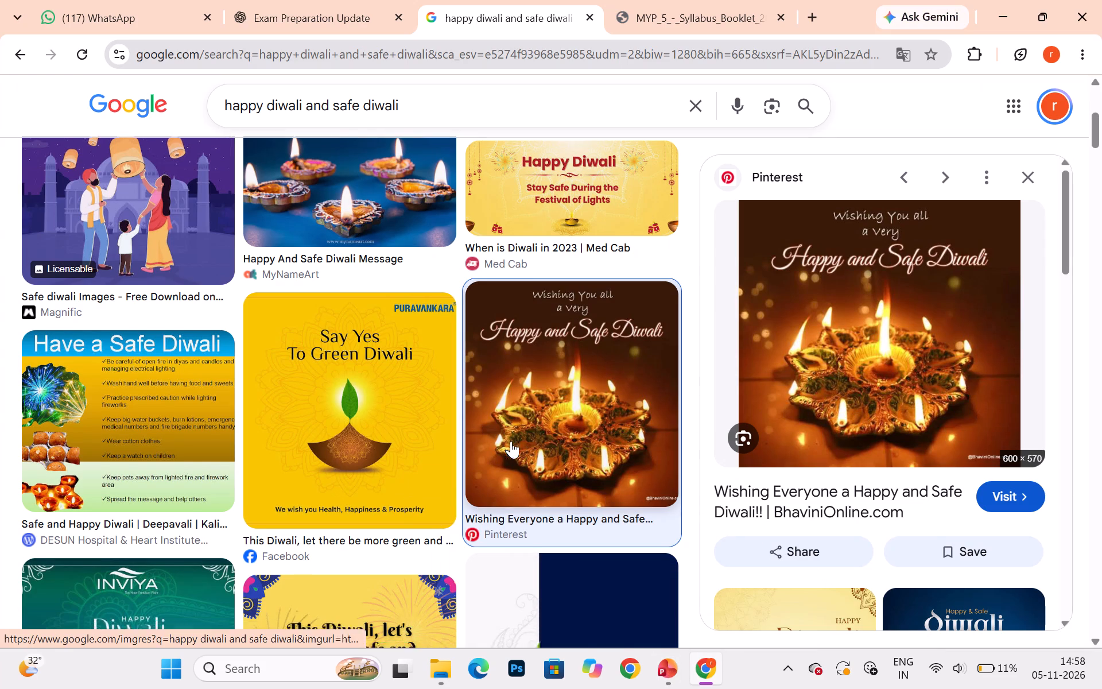
{"action": "scroll", "coordinate": [511, 441], "scroll_direction": "down", "scroll_amount": 1}
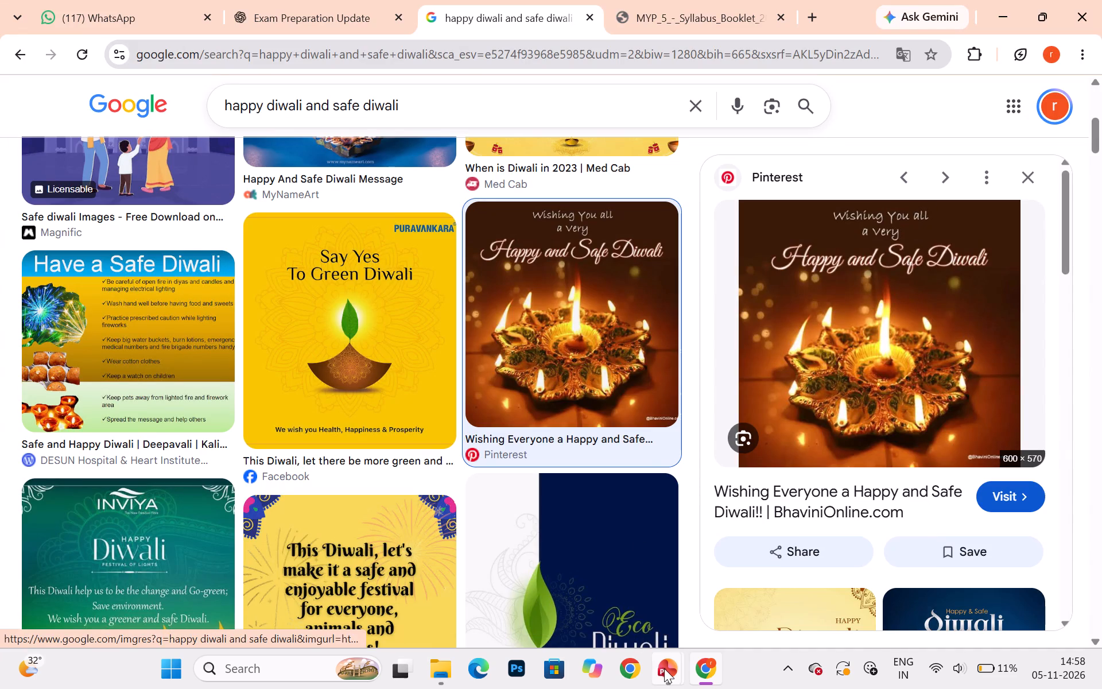
{"action": "left_click", "coordinate": [531, 567]}
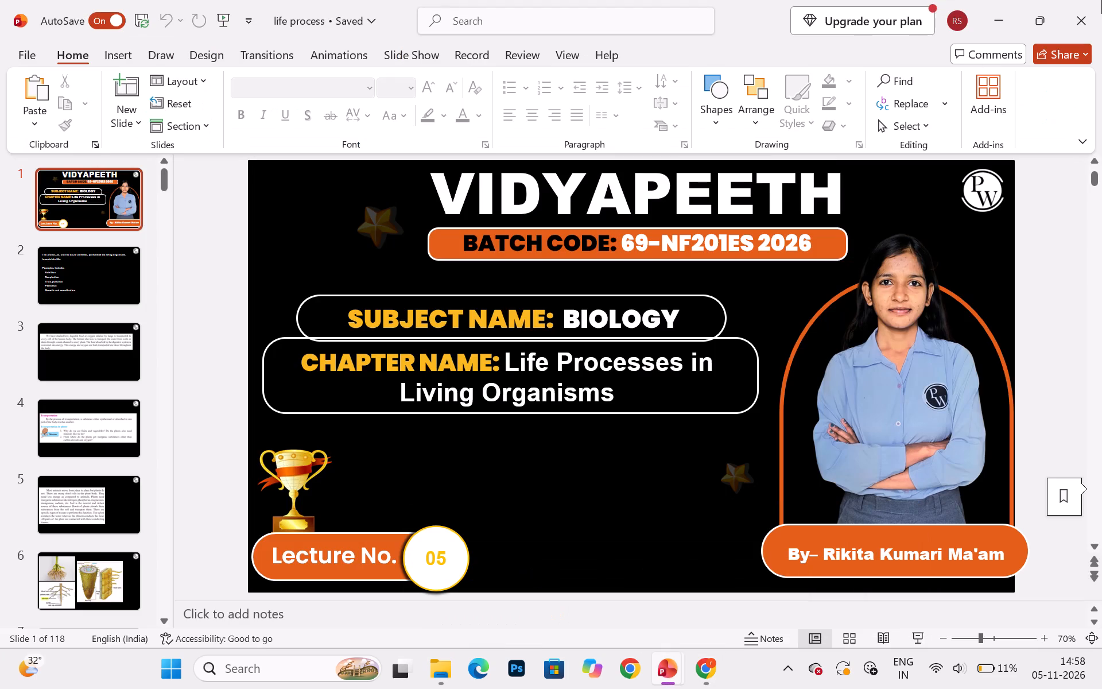
{"action": "left_click", "coordinate": [1091, 0]}
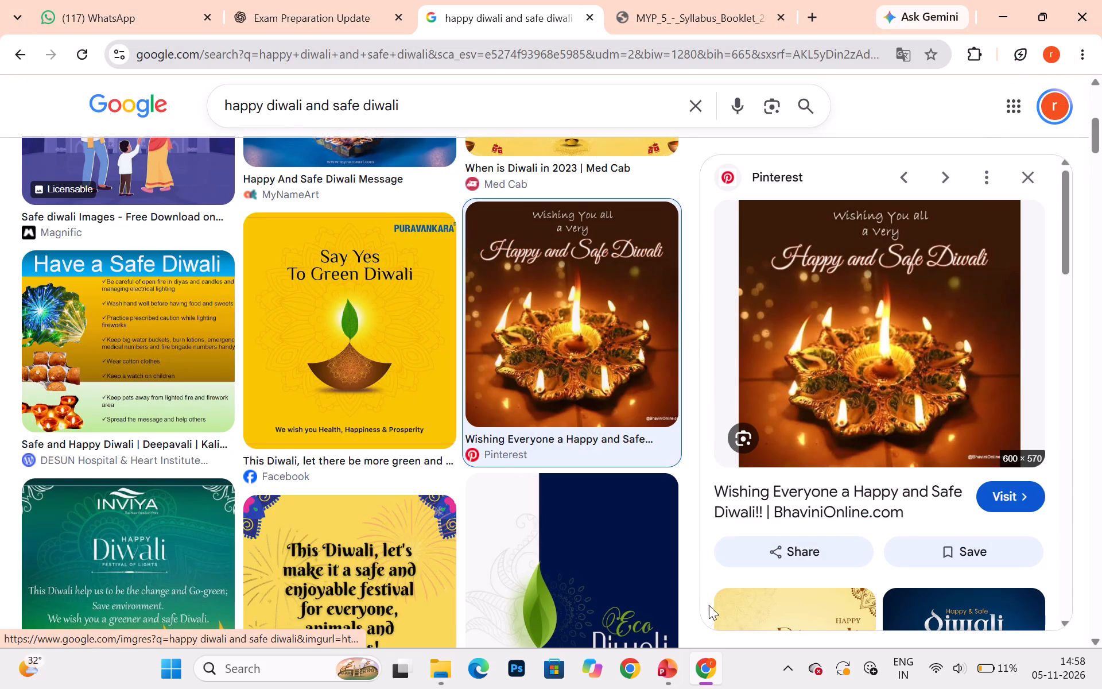
Copy slide 75, the Happy and Safe Diwali greeting, from the microbes presentation.
{"action": "left_click", "coordinate": [628, 578]}
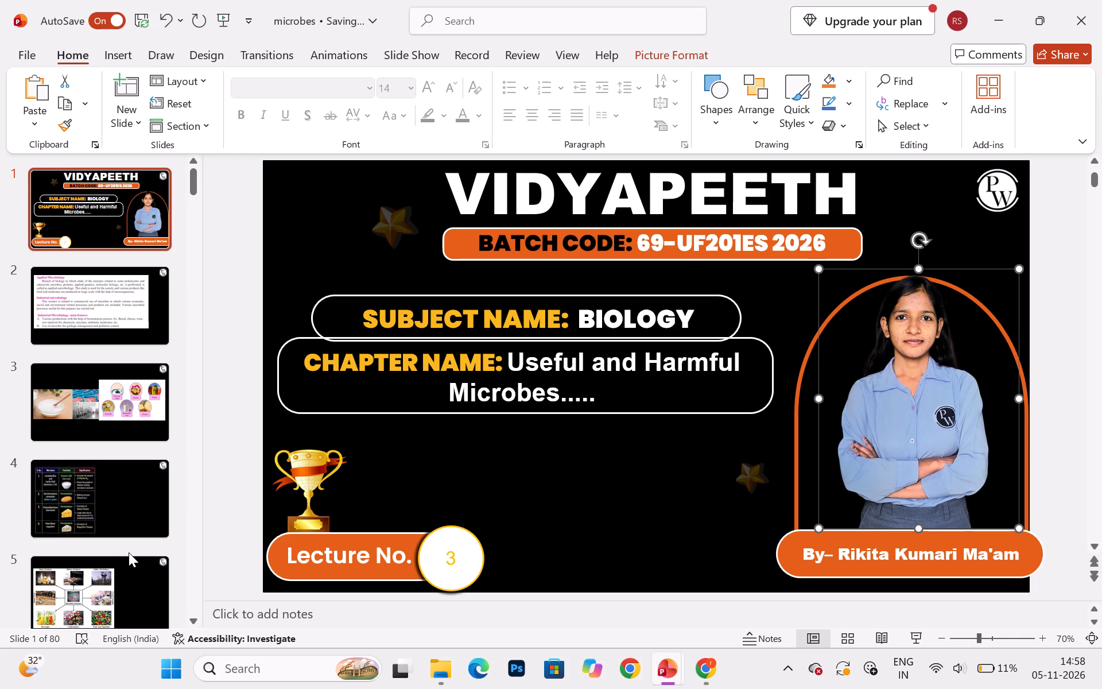
{"action": "scroll", "coordinate": [129, 552], "scroll_direction": "down", "scroll_amount": 2}
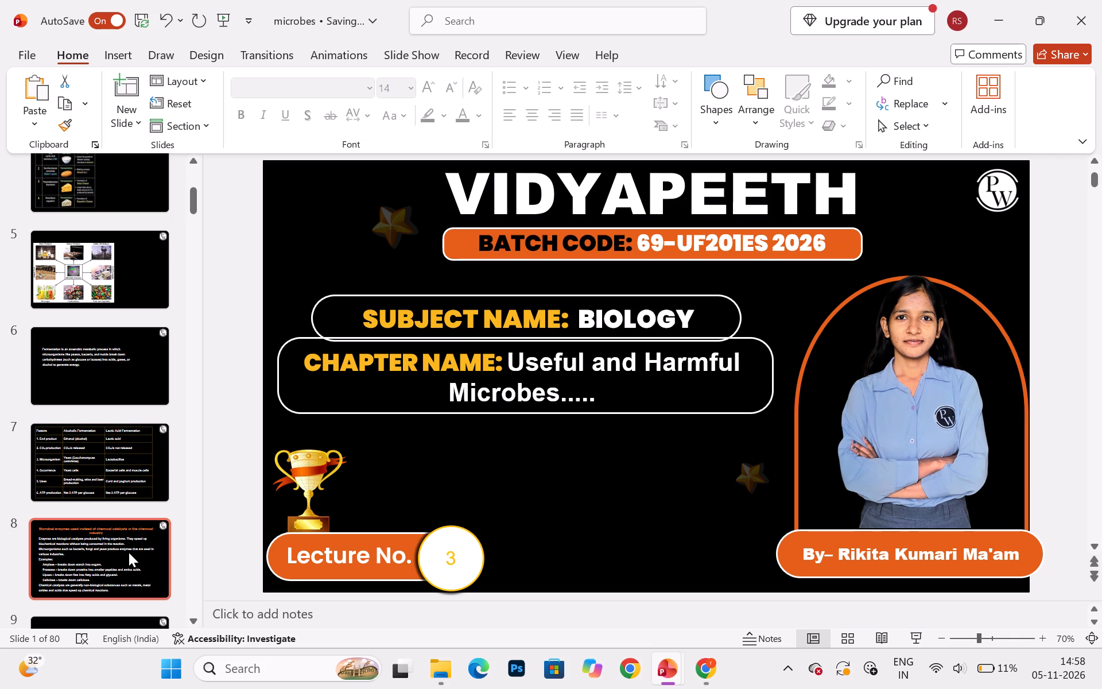
{"action": "scroll", "coordinate": [129, 552], "scroll_direction": "down", "scroll_amount": 9}
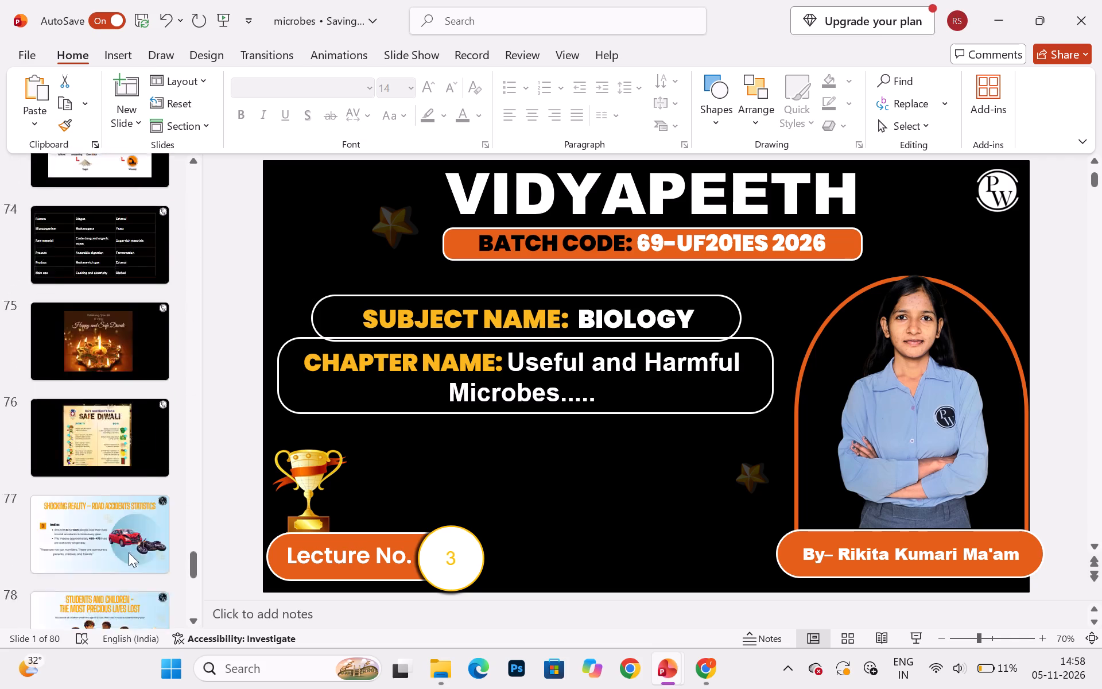
{"action": "scroll", "coordinate": [129, 552], "scroll_direction": "down", "scroll_amount": 4}
{"action": "scroll", "coordinate": [142, 164], "scroll_direction": "up", "scroll_amount": 1}
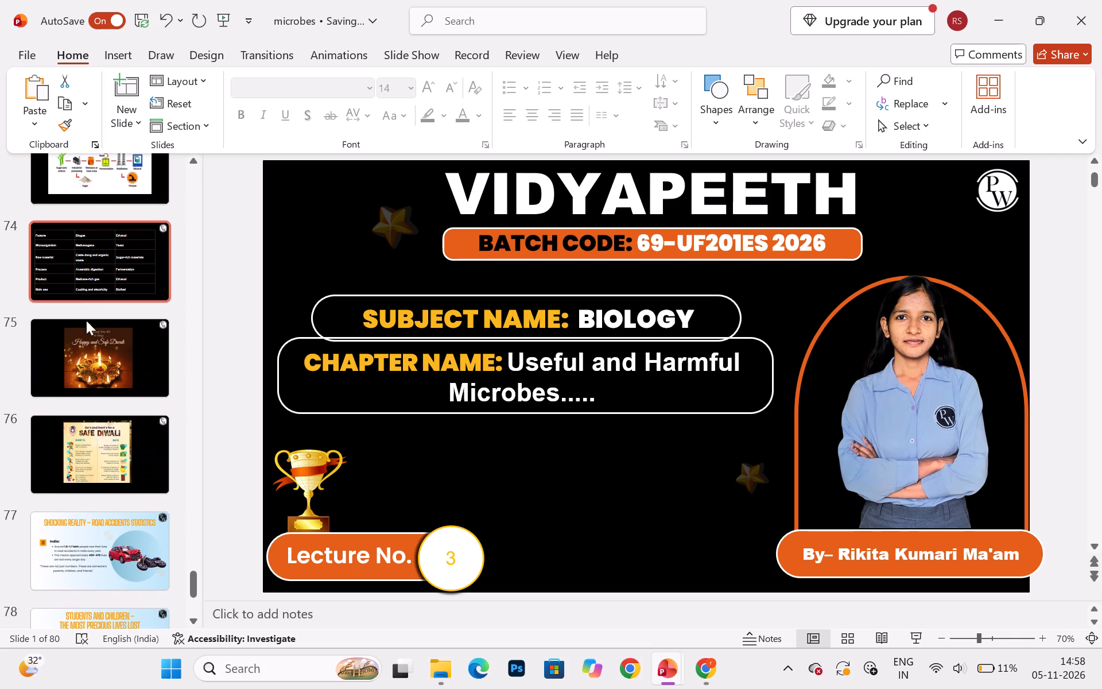
{"action": "right_click", "coordinate": [84, 340]}
{"action": "left_click", "coordinate": [84, 340]}
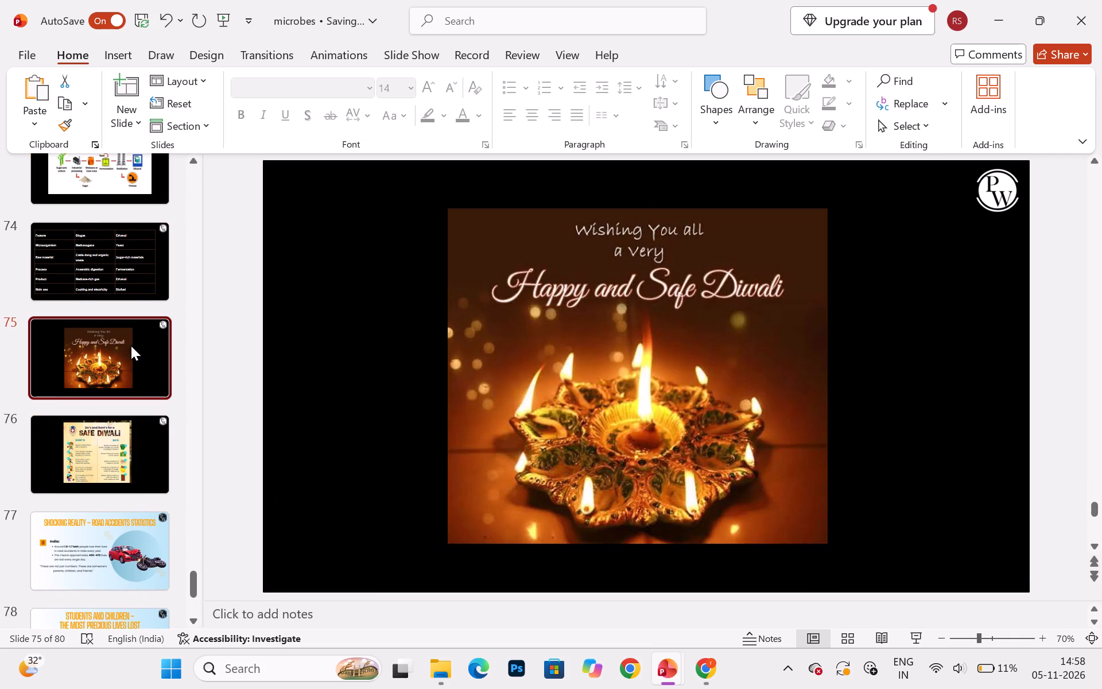
{"action": "right_click", "coordinate": [131, 346]}
{"action": "left_click", "coordinate": [188, 258]}
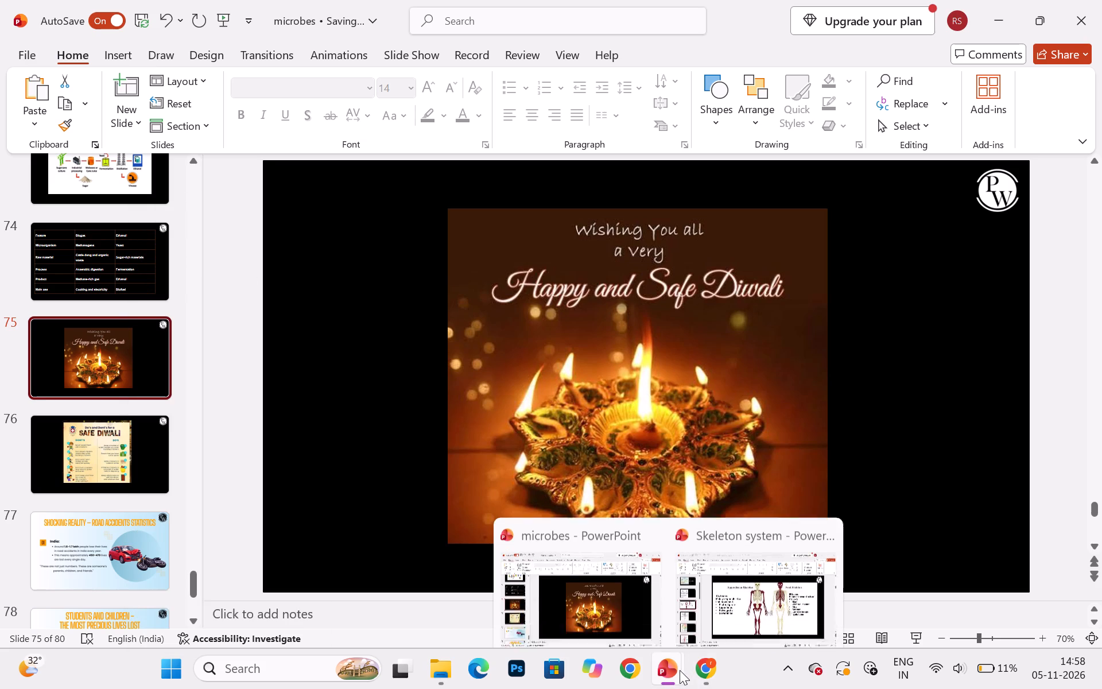
In the Skeleton system presentation, add a blank slide after slide 20 and paste the copied Diwali greeting slide after it.
{"action": "left_click", "coordinate": [748, 590]}
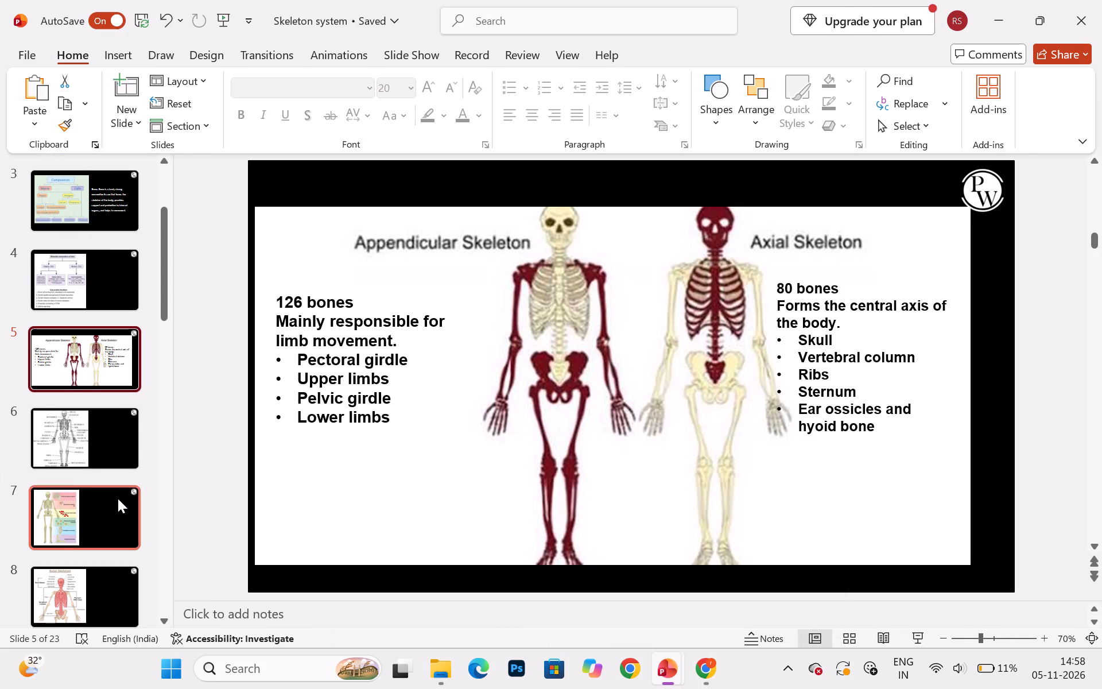
{"action": "scroll", "coordinate": [118, 498], "scroll_direction": "down", "scroll_amount": 11}
{"action": "left_click", "coordinate": [90, 319]}
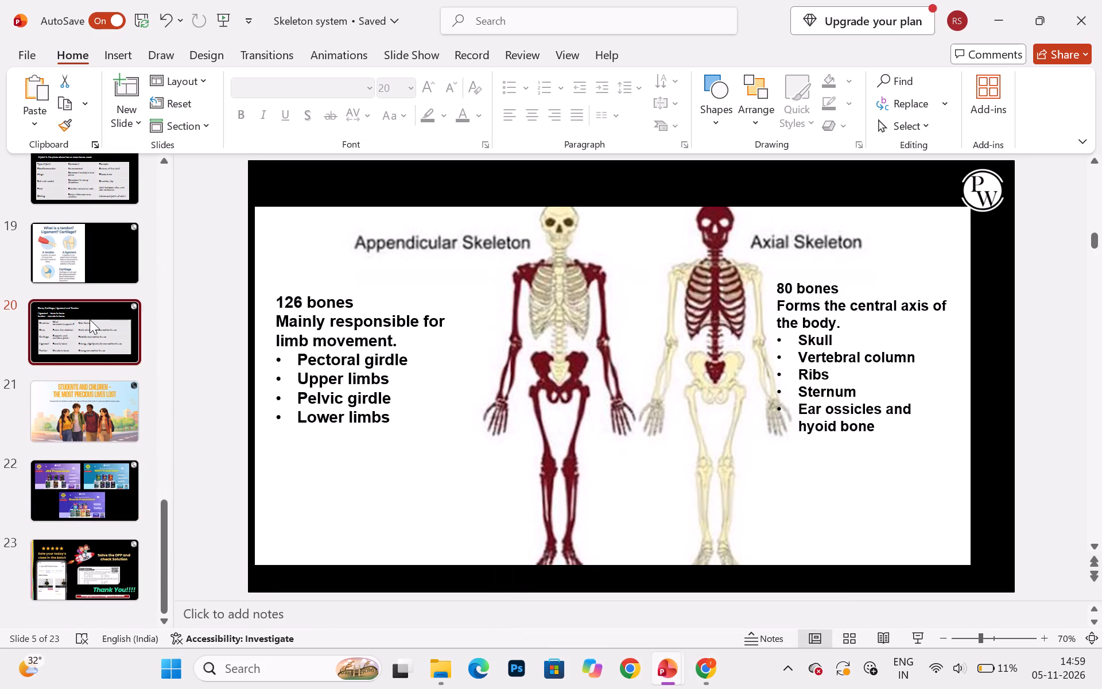
{"action": "left_click", "coordinate": [136, 83]}
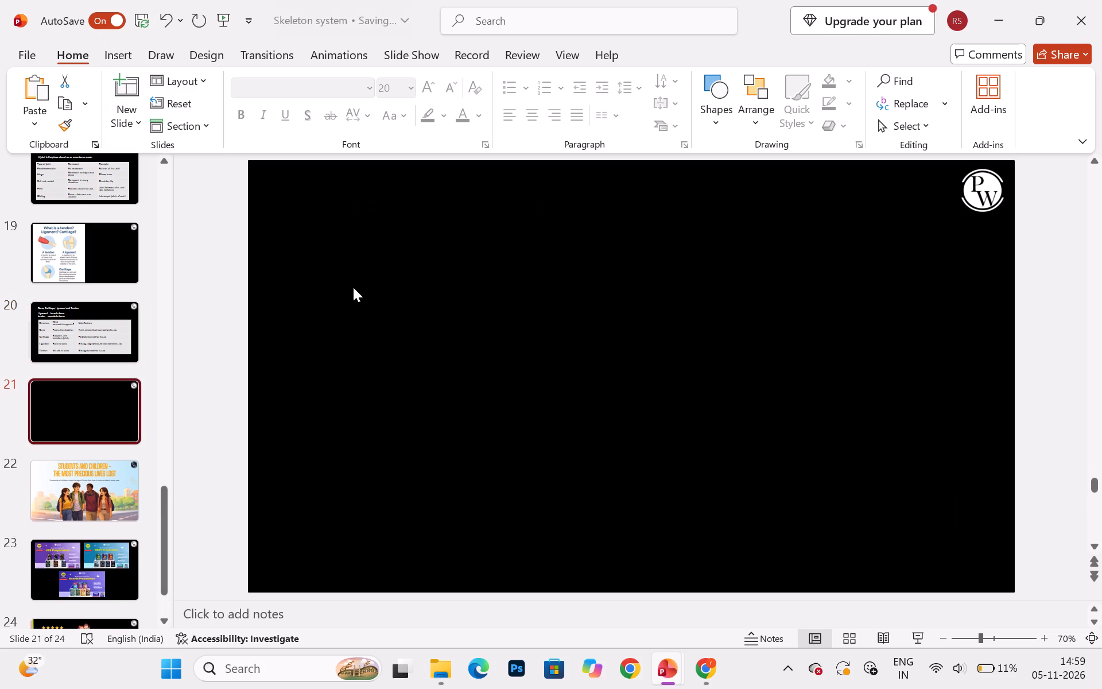
{"action": "key", "text": "ctrl+v"}
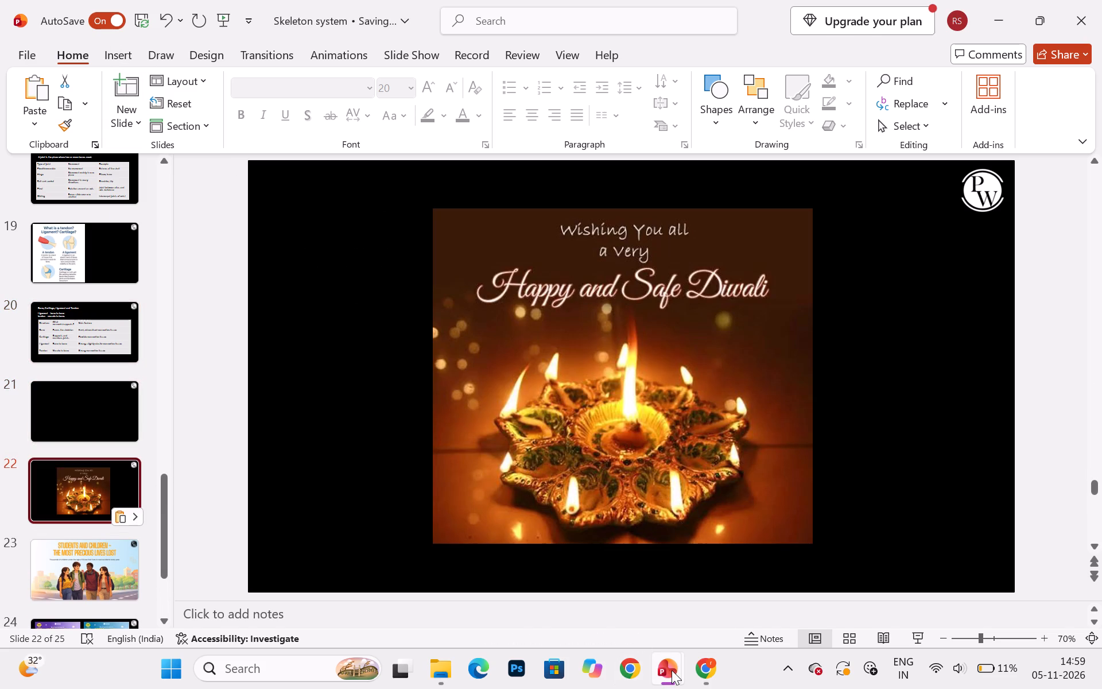
Copy the Safe Diwali do's and don'ts slide 76 from microbes and paste it after a new blank slide following the Skeleton system's greeting slide.
{"action": "left_click", "coordinate": [618, 611]}
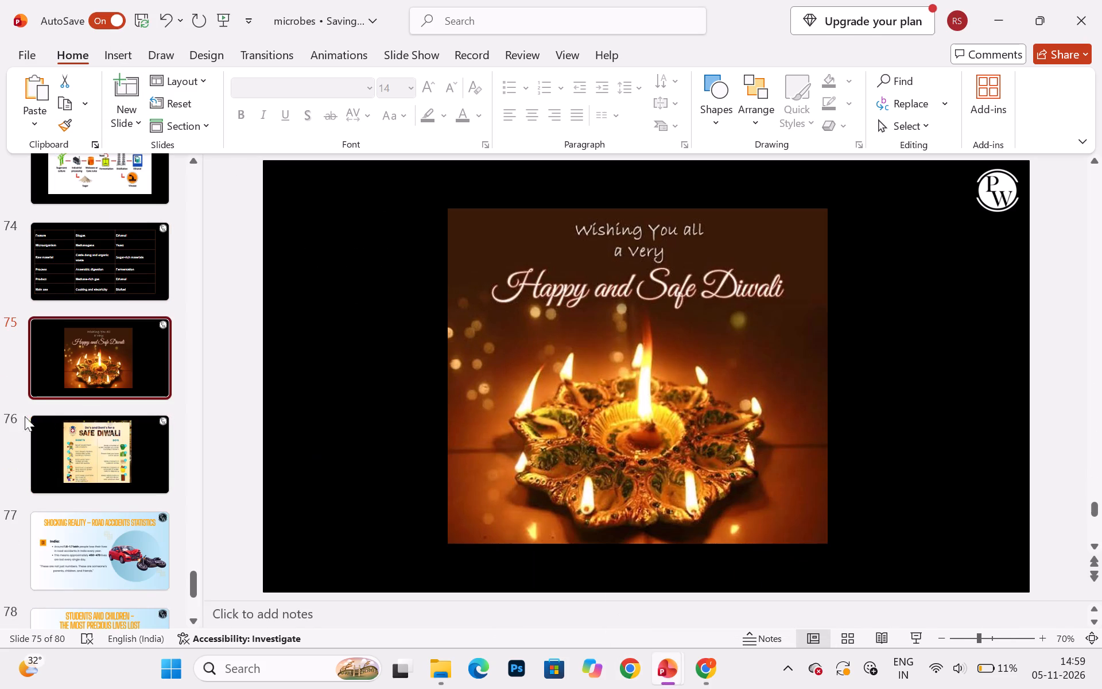
{"action": "left_click", "coordinate": [79, 451]}
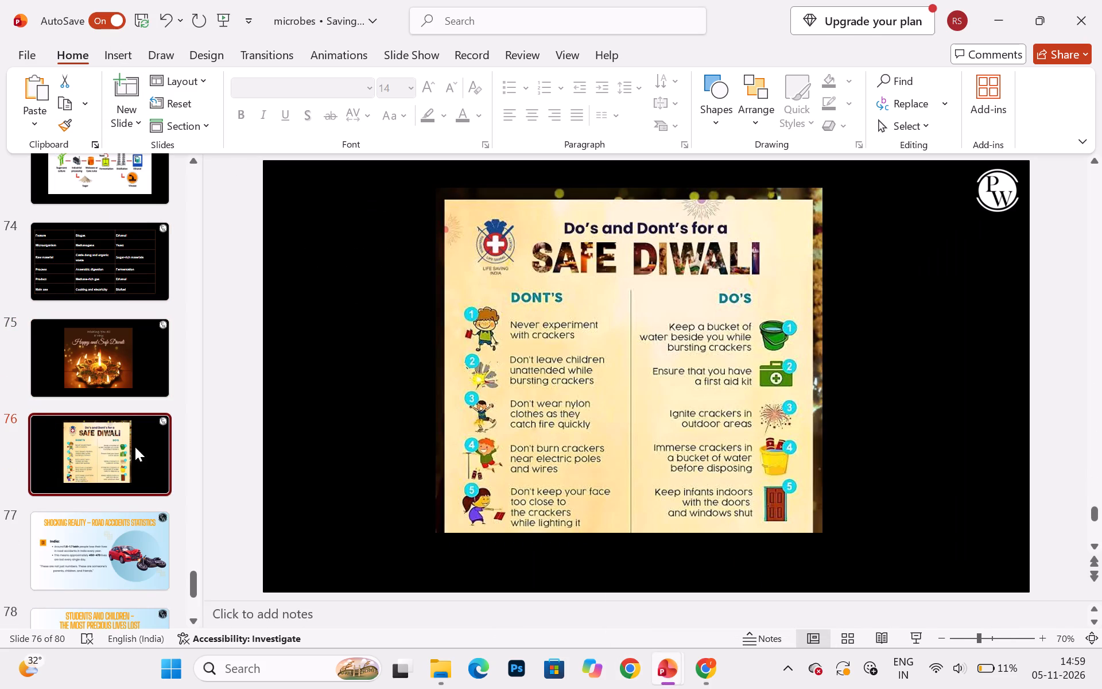
{"action": "right_click", "coordinate": [142, 448]}
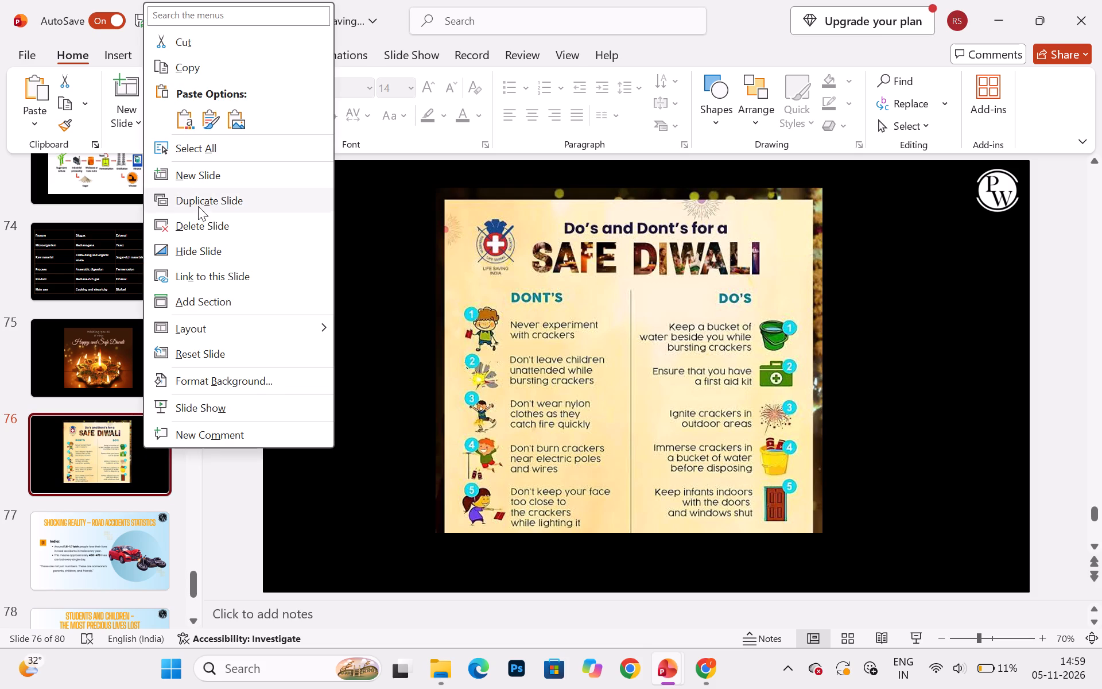
{"action": "left_click", "coordinate": [212, 65]}
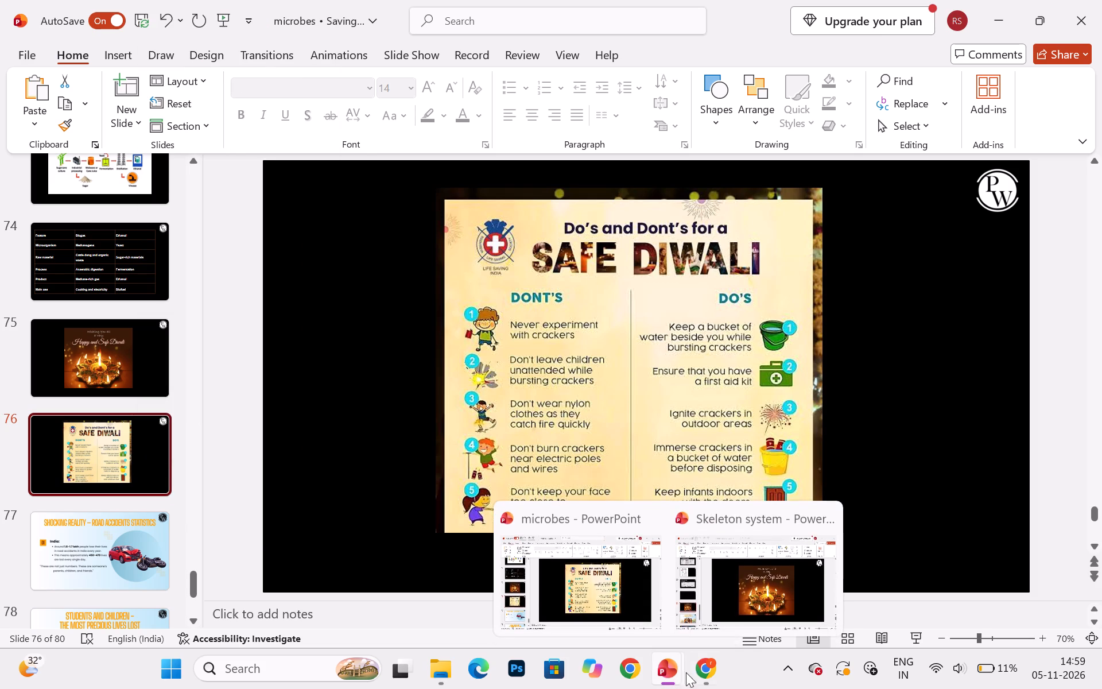
{"action": "left_click", "coordinate": [730, 589]}
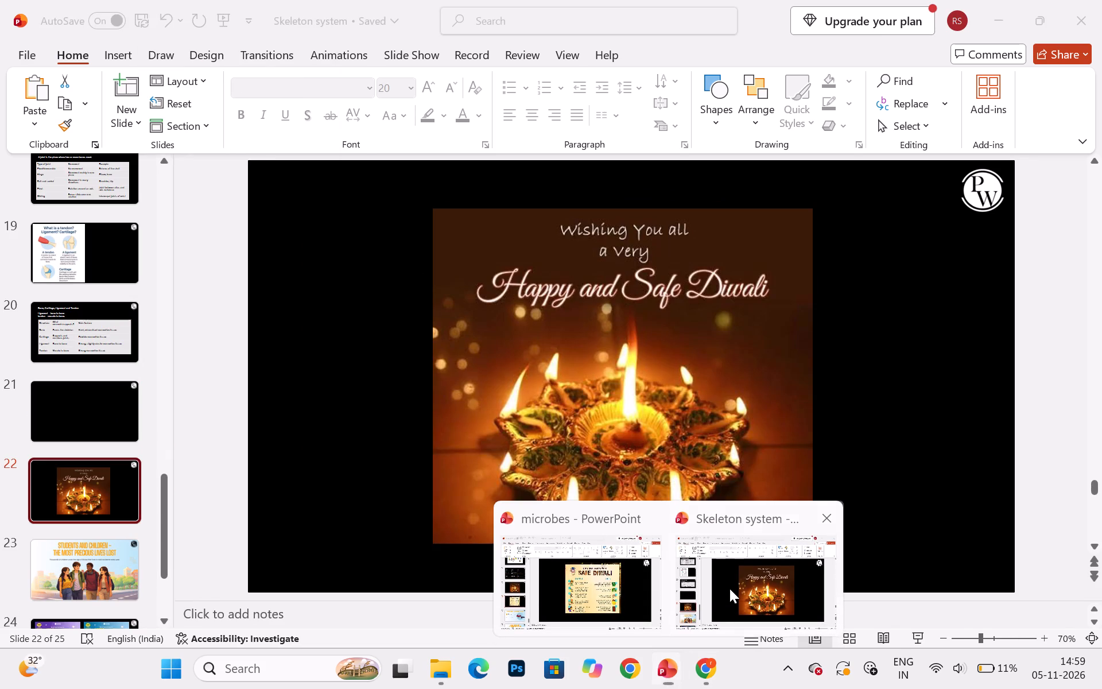
{"action": "left_click", "coordinate": [730, 589]}
{"action": "left_click_drag", "start_coordinate": [730, 589], "coordinate": [108, 432]}
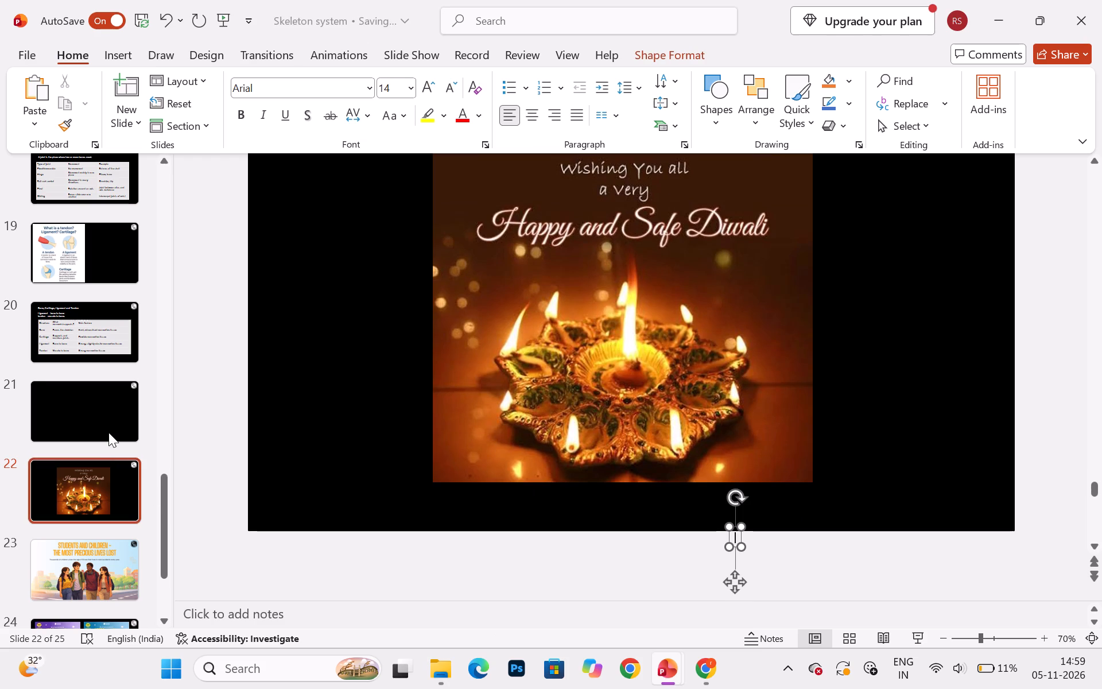
{"action": "left_click_drag", "start_coordinate": [108, 432], "coordinate": [108, 409]}
{"action": "left_click", "coordinate": [108, 409]}
{"action": "left_click", "coordinate": [117, 478]}
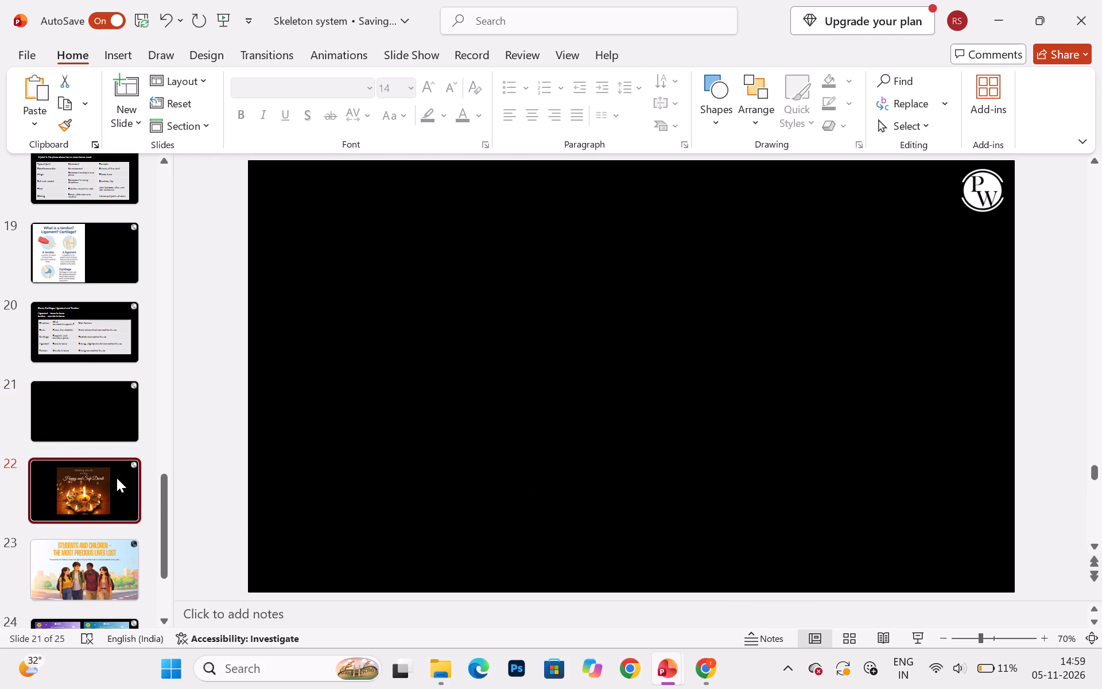
{"action": "left_click", "coordinate": [131, 75]}
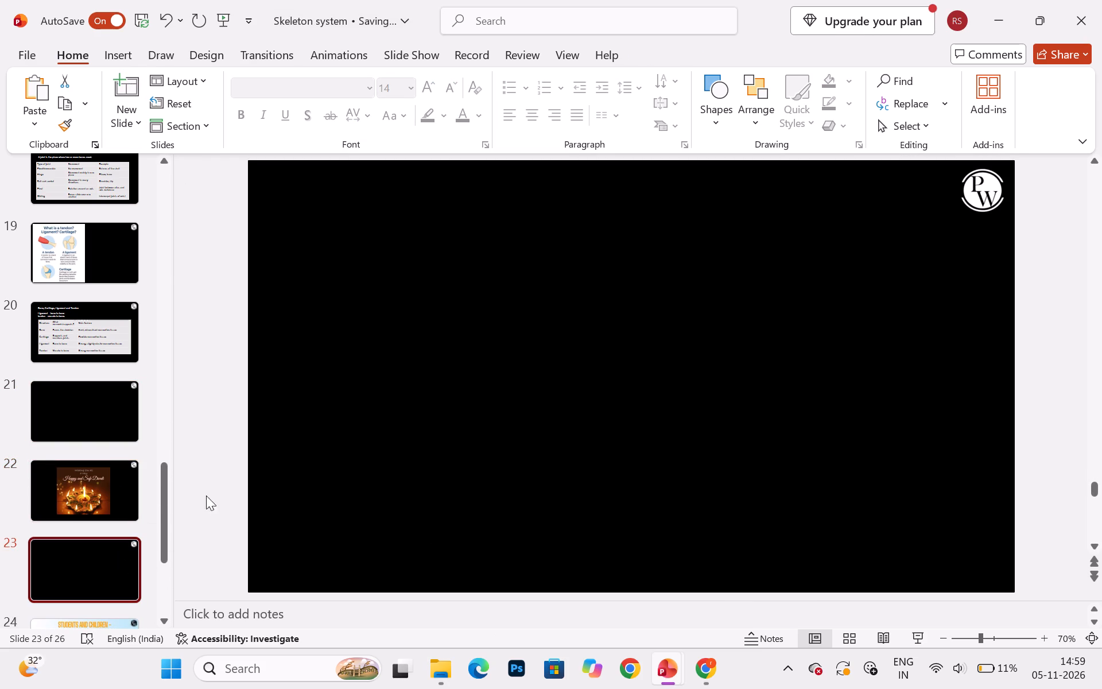
{"action": "key", "text": "ctrl+v"}
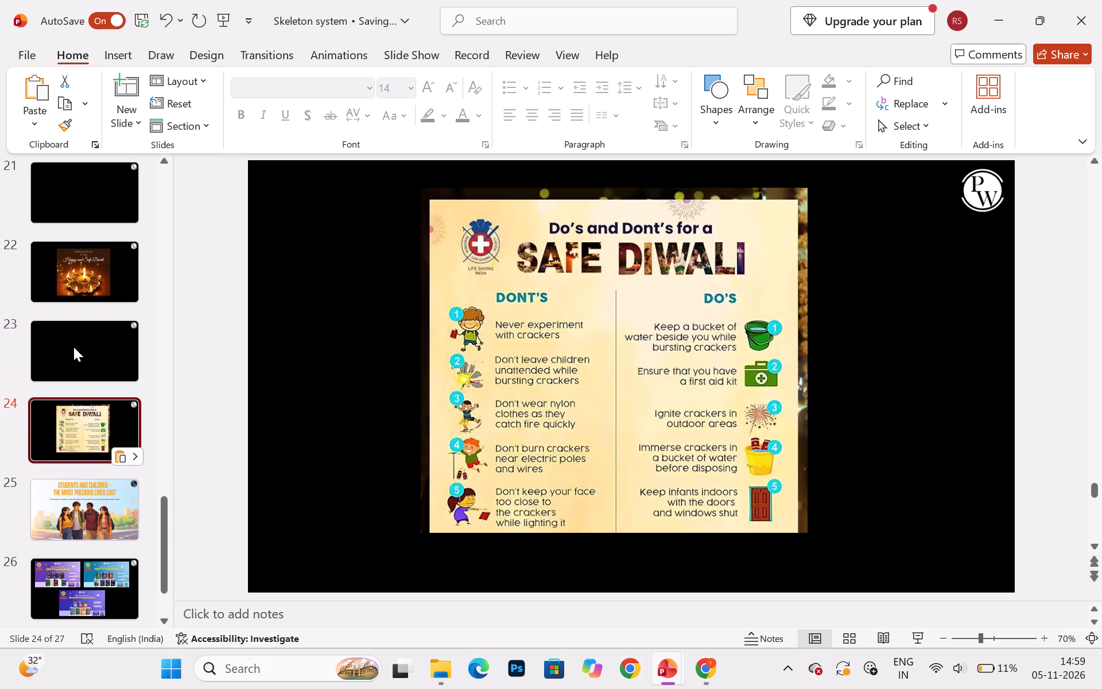
Delete the two blank slides, one before each of the pasted Diwali slides.
{"action": "left_click", "coordinate": [71, 328]}
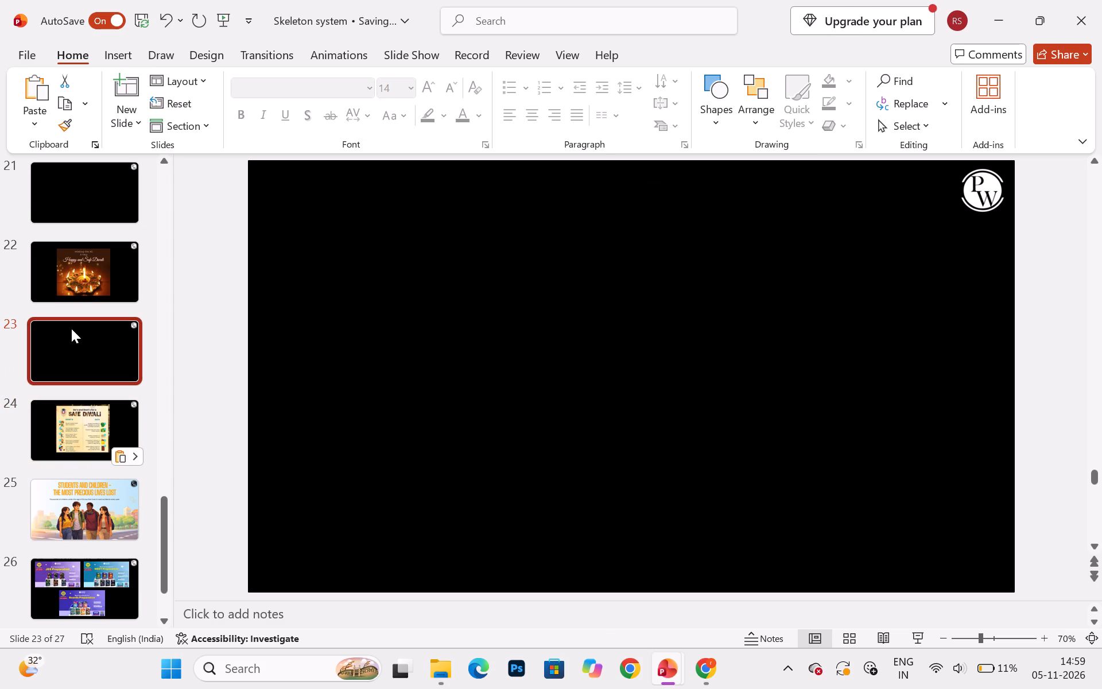
{"action": "key", "text": "BackSpace"}
{"action": "left_click", "coordinate": [48, 457]}
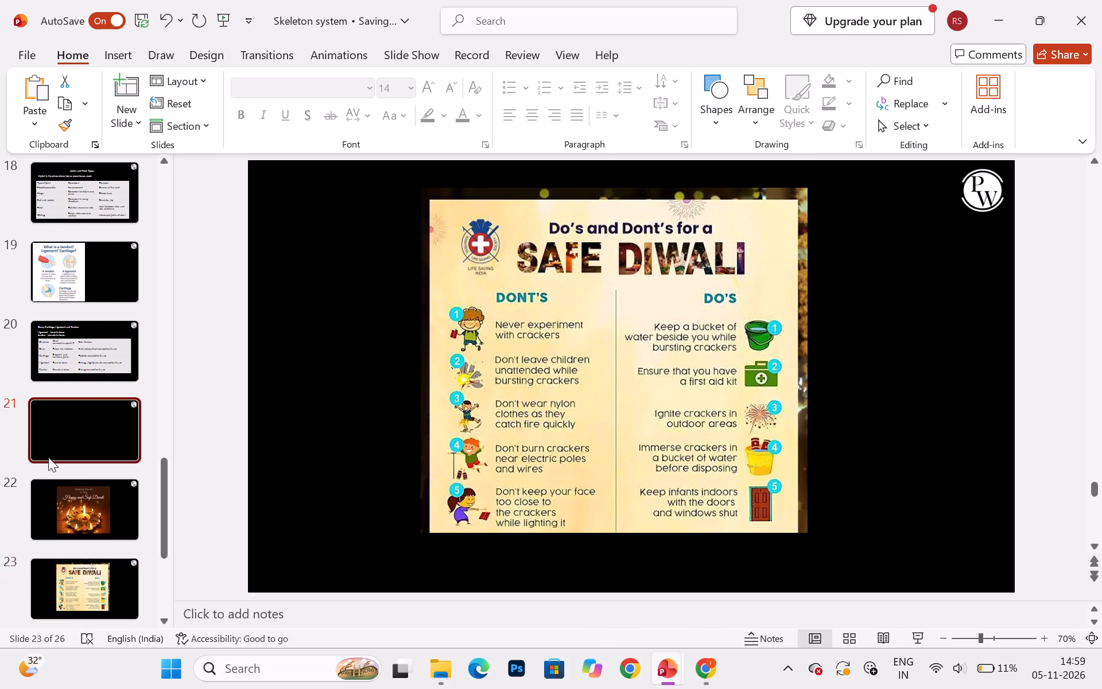
{"action": "key", "text": "BackSpace"}
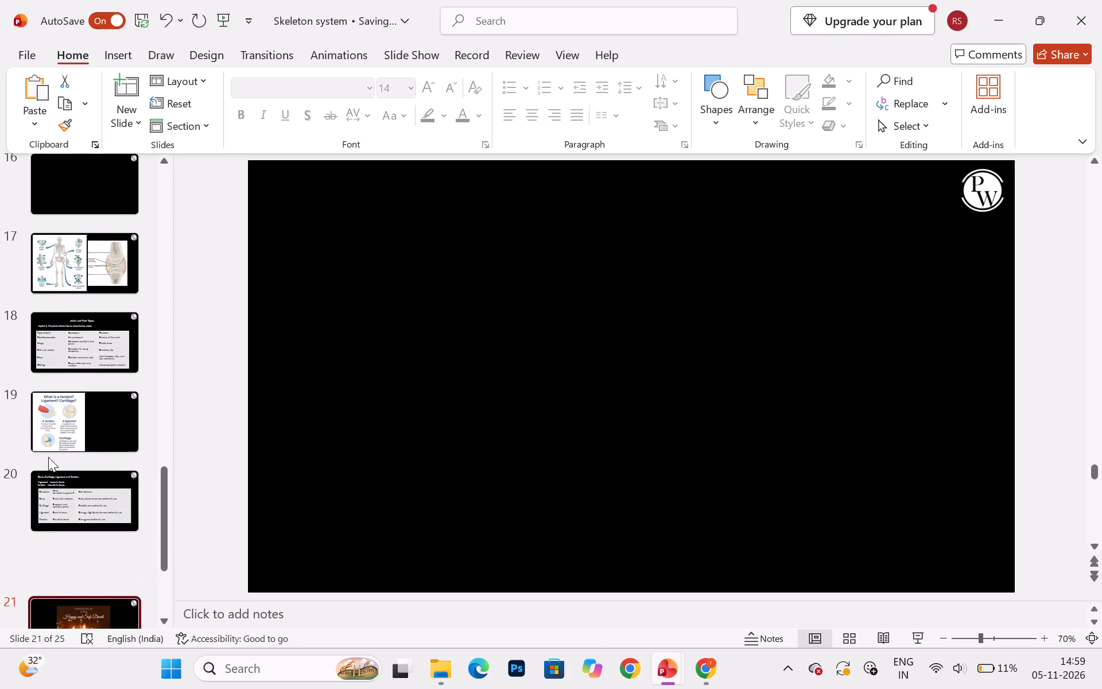
Move the "What is the Skeletal System?" text box on slide 2 slightly down, toward the slide's vertical middle.
{"action": "scroll", "coordinate": [97, 328], "scroll_direction": "up", "scroll_amount": 12}
{"action": "left_click", "coordinate": [97, 328]}
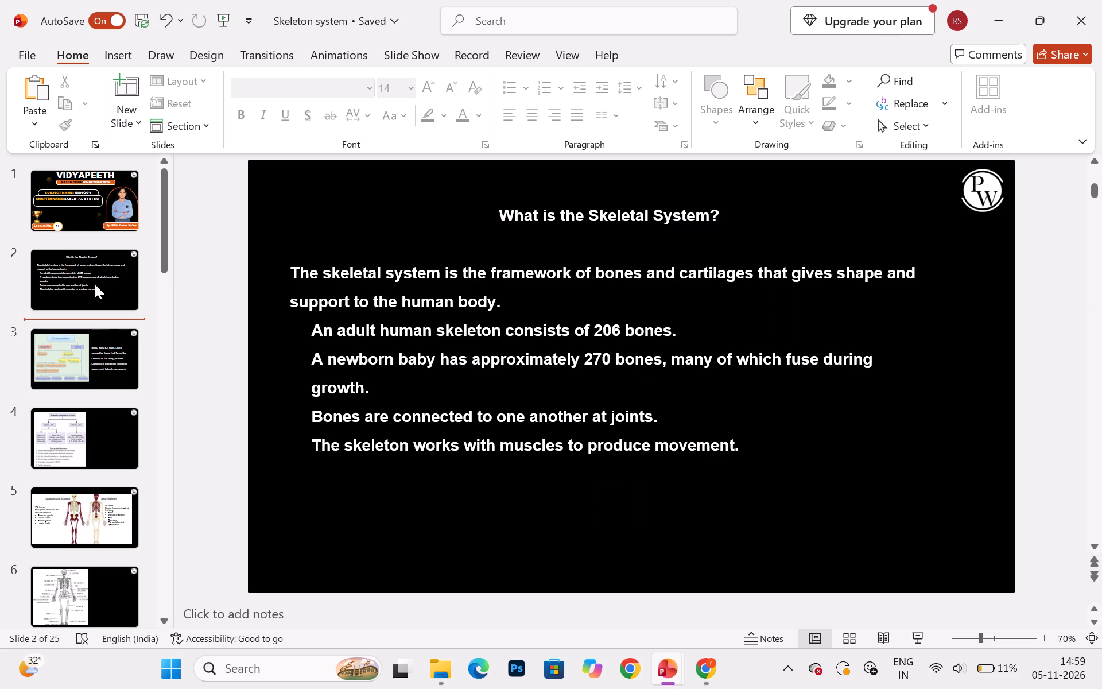
{"action": "left_click", "coordinate": [91, 276]}
{"action": "left_click", "coordinate": [509, 320]}
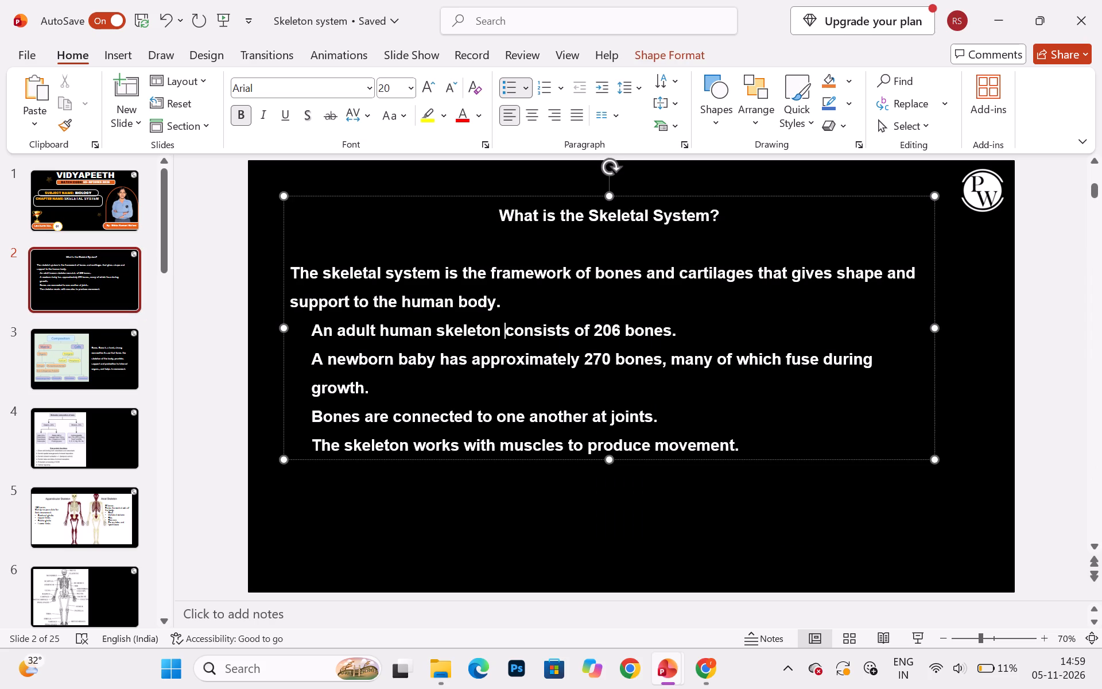
{"action": "left_click_drag", "start_coordinate": [617, 192], "coordinate": [620, 235]}
{"action": "left_click", "coordinate": [457, 552]}
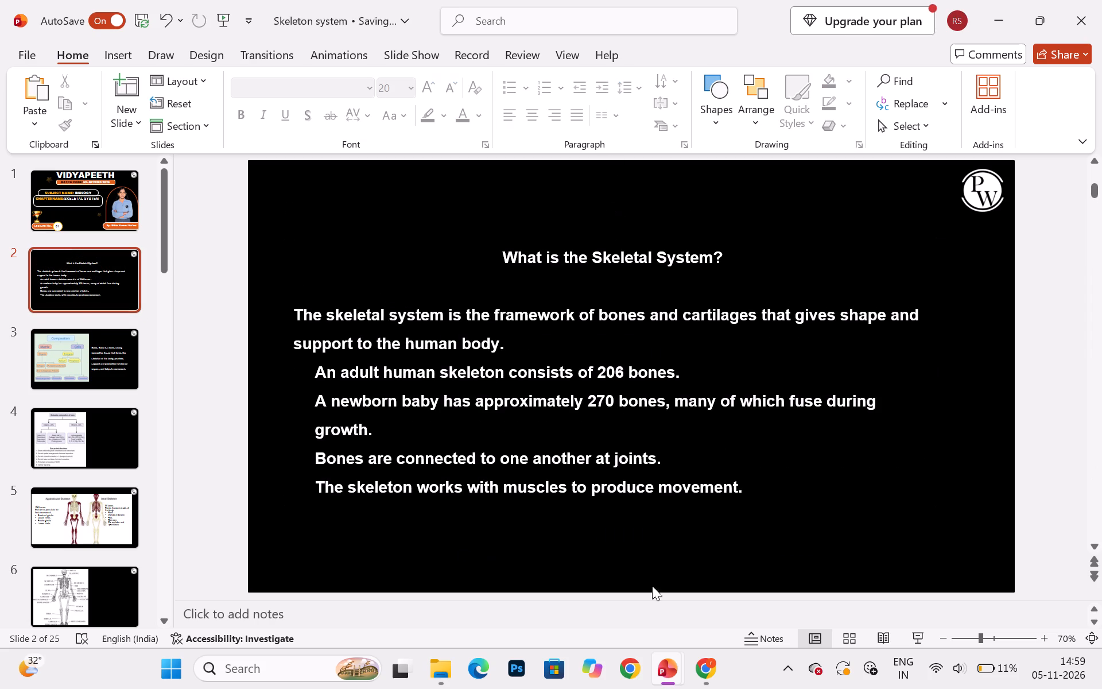
Crop the "Molecular composition of bone" picture on slide 4 to about 10.6 cm high, cutting off the "Ecm protein functions" list.
{"action": "left_click", "coordinate": [93, 359]}
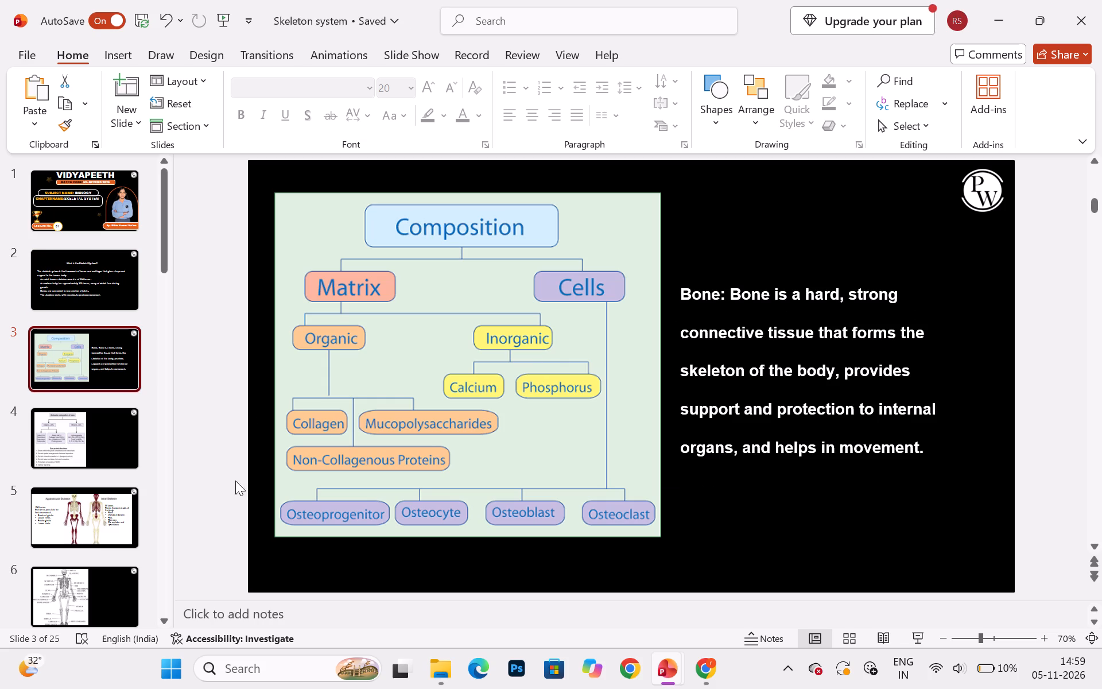
{"action": "left_click", "coordinate": [121, 447]}
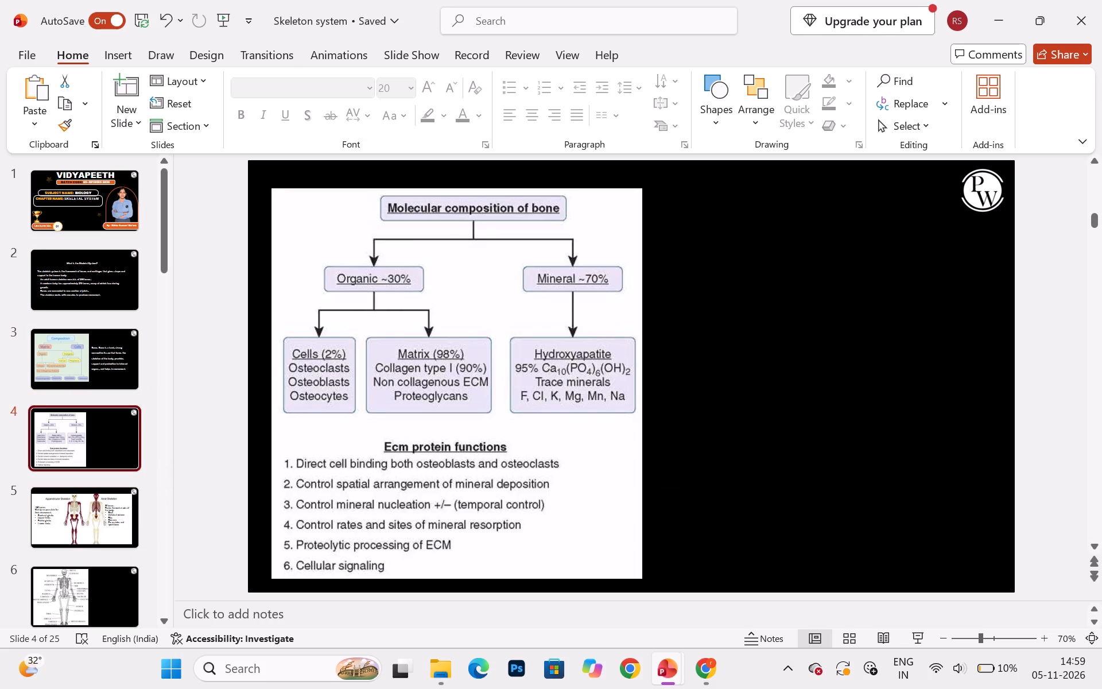
{"action": "left_click", "coordinate": [409, 522]}
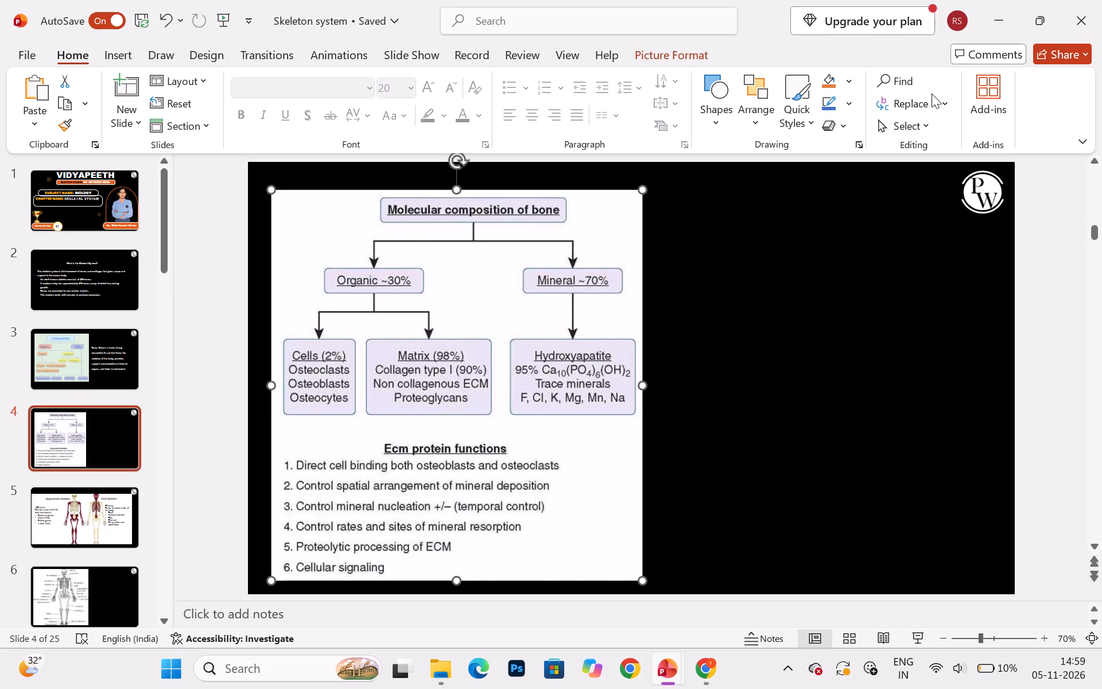
{"action": "left_click", "coordinate": [530, 232]}
{"action": "left_click", "coordinate": [677, 51]}
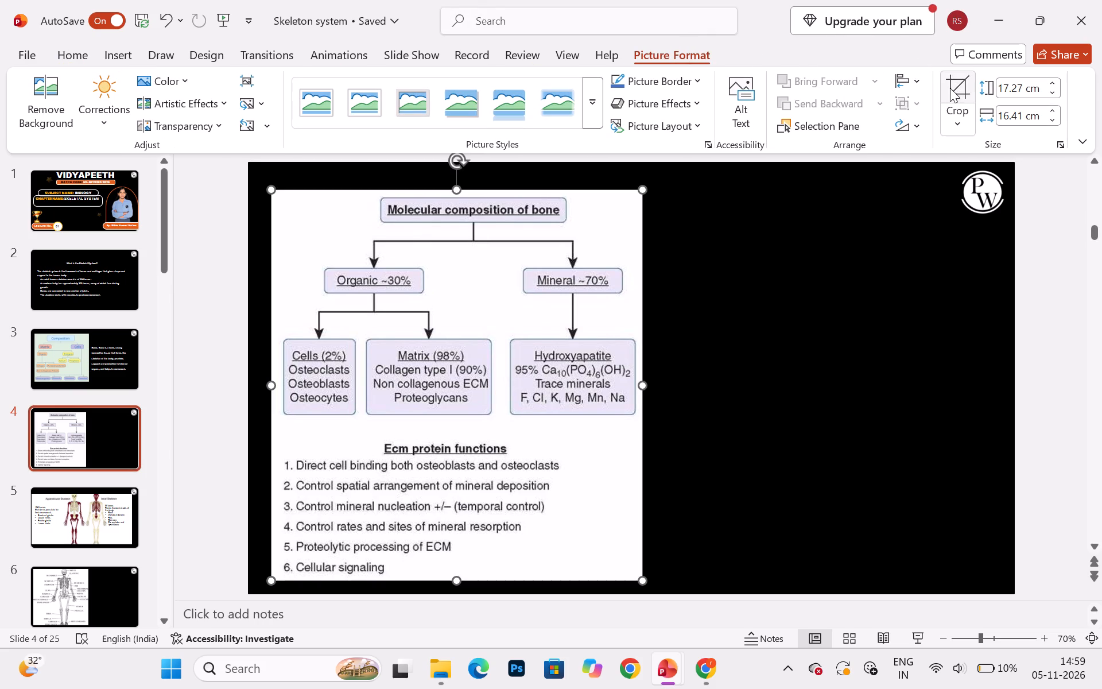
{"action": "left_click", "coordinate": [950, 88]}
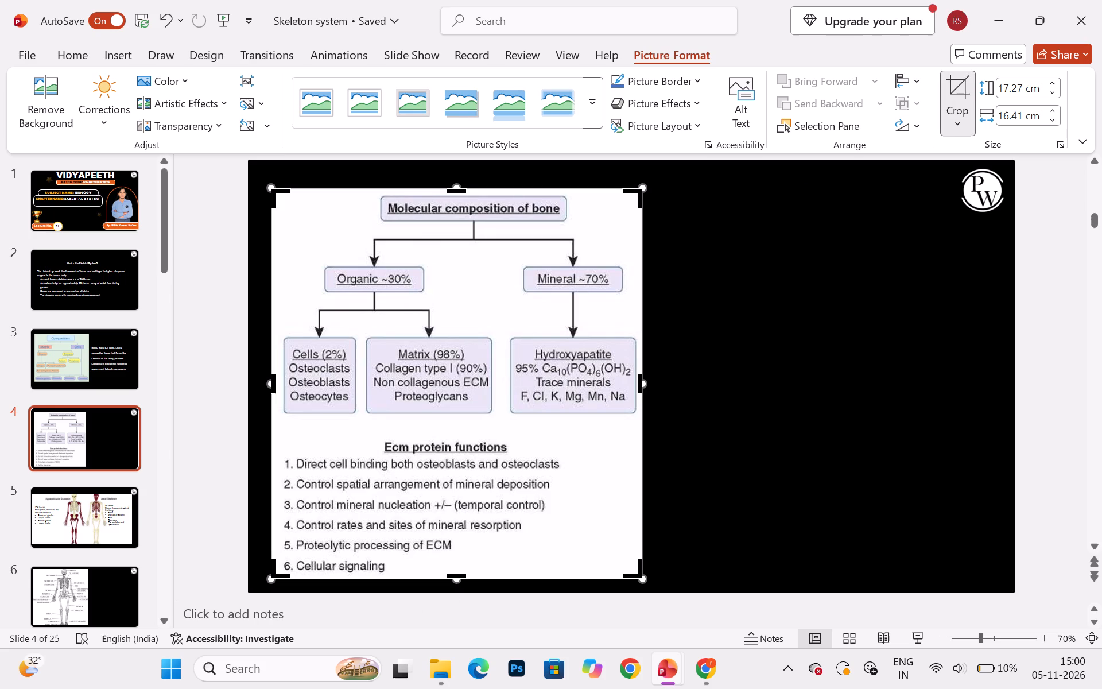
{"action": "left_click_drag", "start_coordinate": [455, 578], "coordinate": [464, 427]}
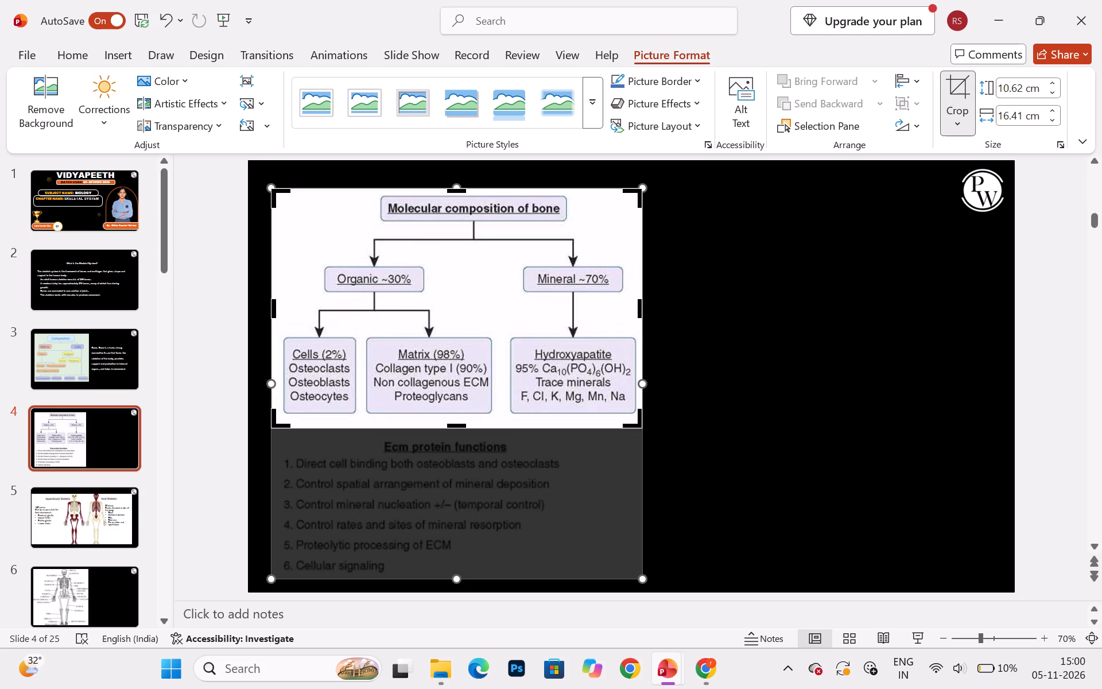
{"action": "left_click", "coordinate": [658, 365]}
Enlarge the cropped "Molecular composition of bone" picture to about two-thirds of the slide width and place it near the slide's centre.
{"action": "left_click_drag", "start_coordinate": [527, 356], "coordinate": [518, 407]}
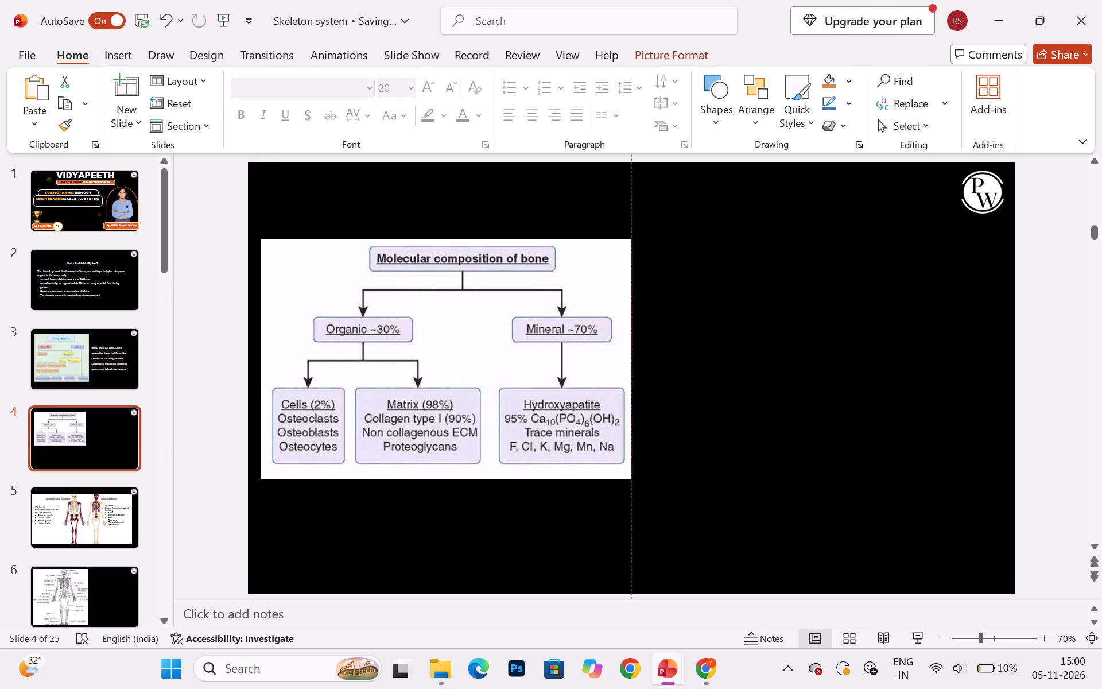
{"action": "left_click_drag", "start_coordinate": [518, 407], "coordinate": [517, 405]}
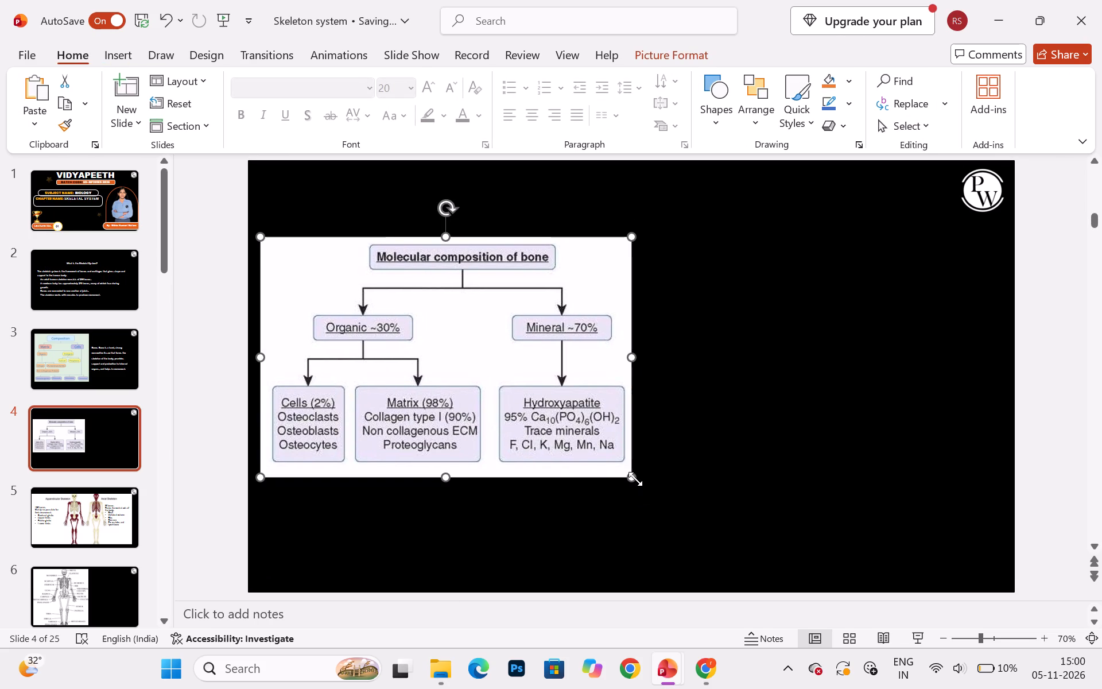
{"action": "left_click_drag", "start_coordinate": [633, 479], "coordinate": [763, 475]}
{"action": "left_click_drag", "start_coordinate": [553, 460], "coordinate": [678, 449]}
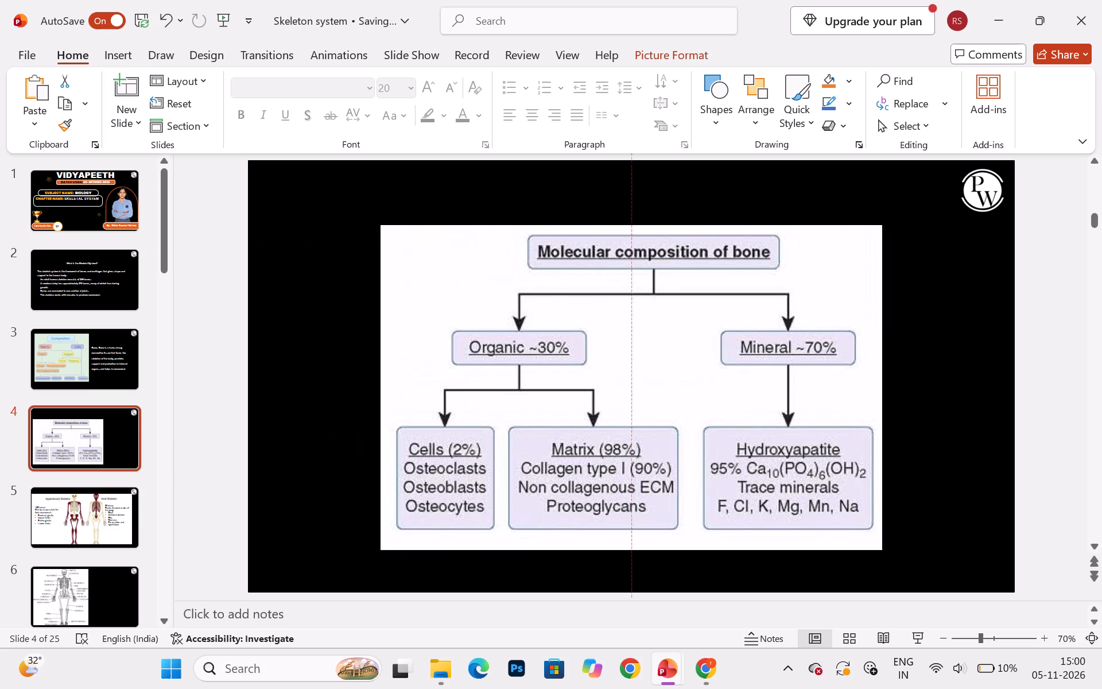
{"action": "left_click_drag", "start_coordinate": [678, 449], "coordinate": [661, 454]}
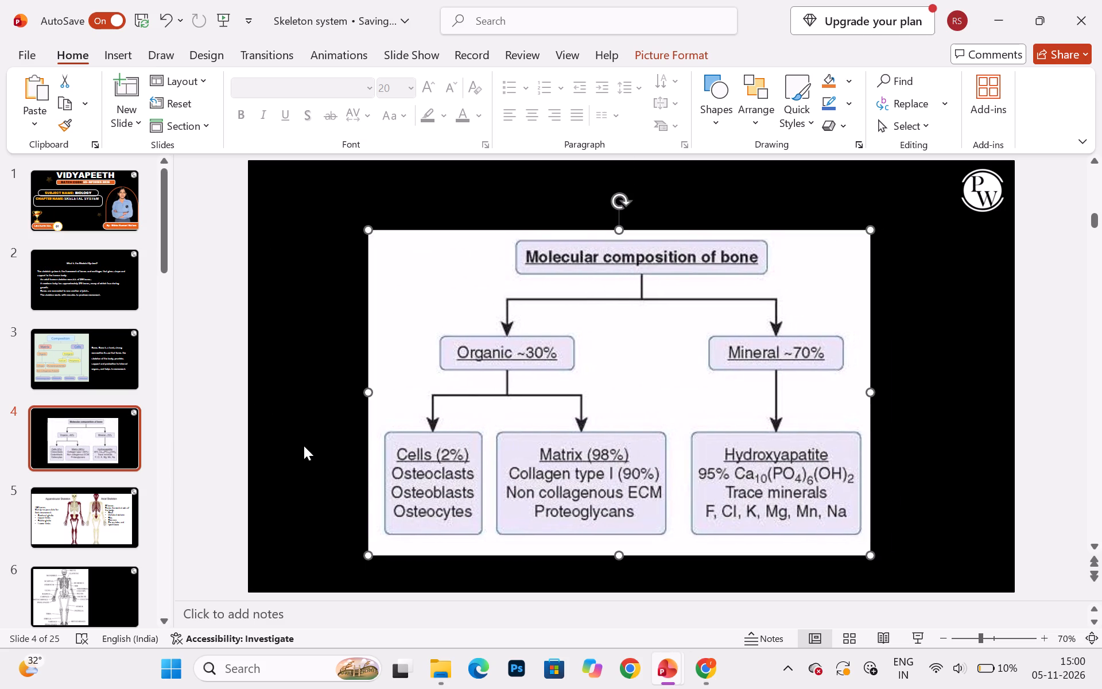
{"action": "left_click", "coordinate": [304, 446]}
{"action": "left_click", "coordinate": [79, 521]}
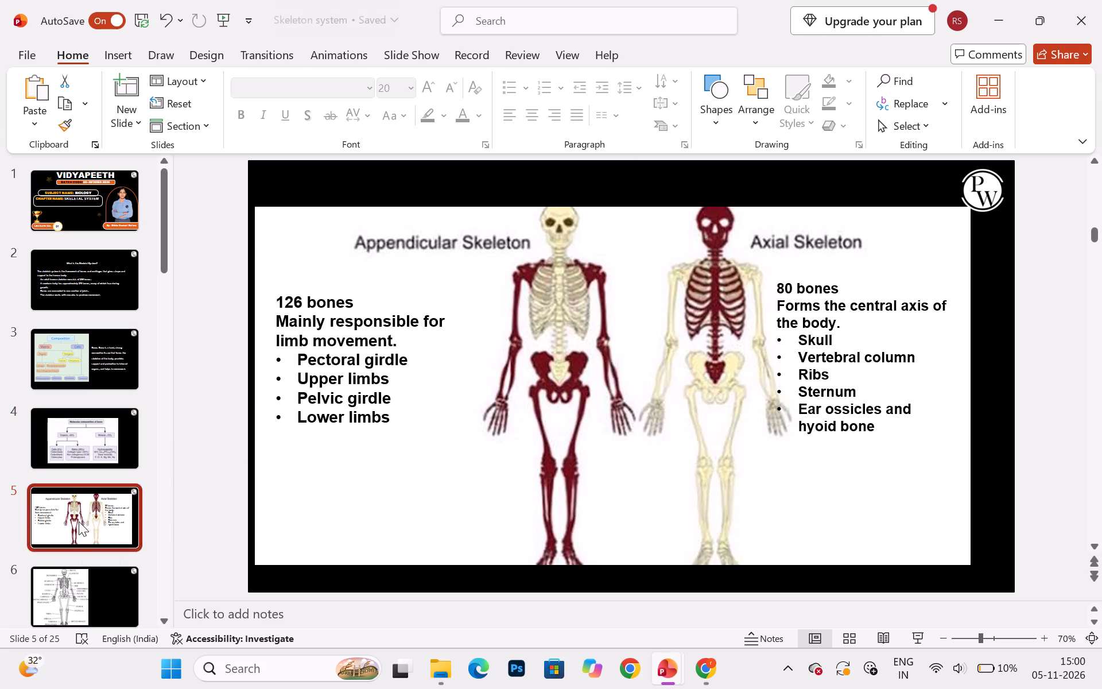
{"action": "left_click", "coordinate": [83, 443]}
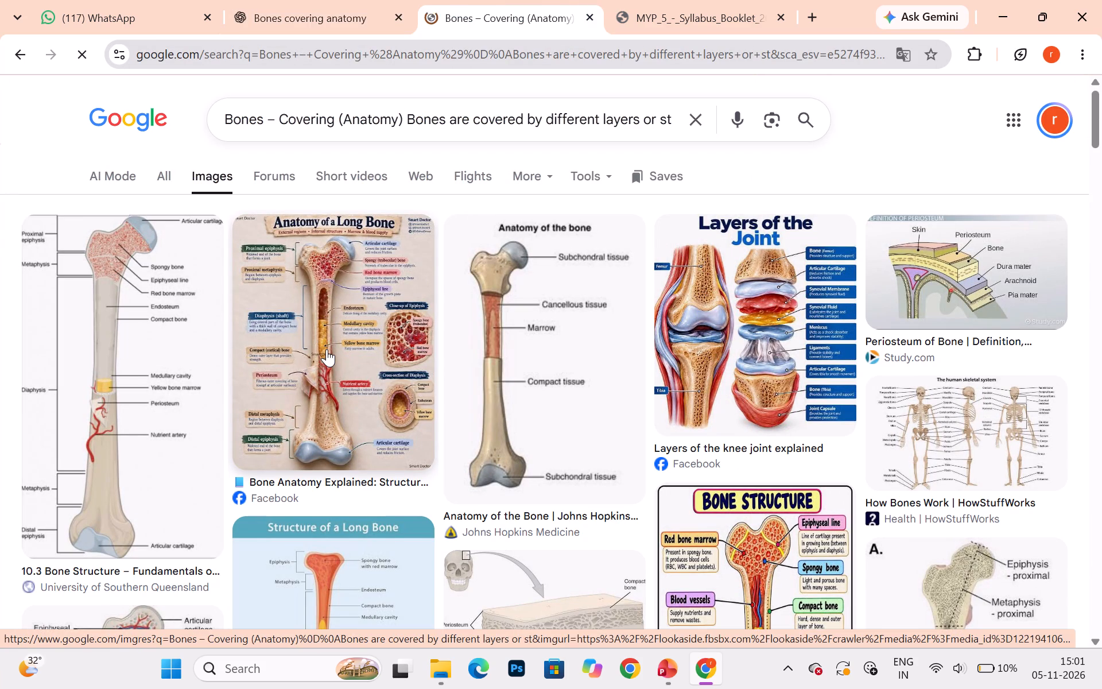
Preview the Johns Hopkins "Anatomy of the Bone" image and look through the image results for bone structure diagrams.
{"action": "left_click", "coordinate": [572, 328]}
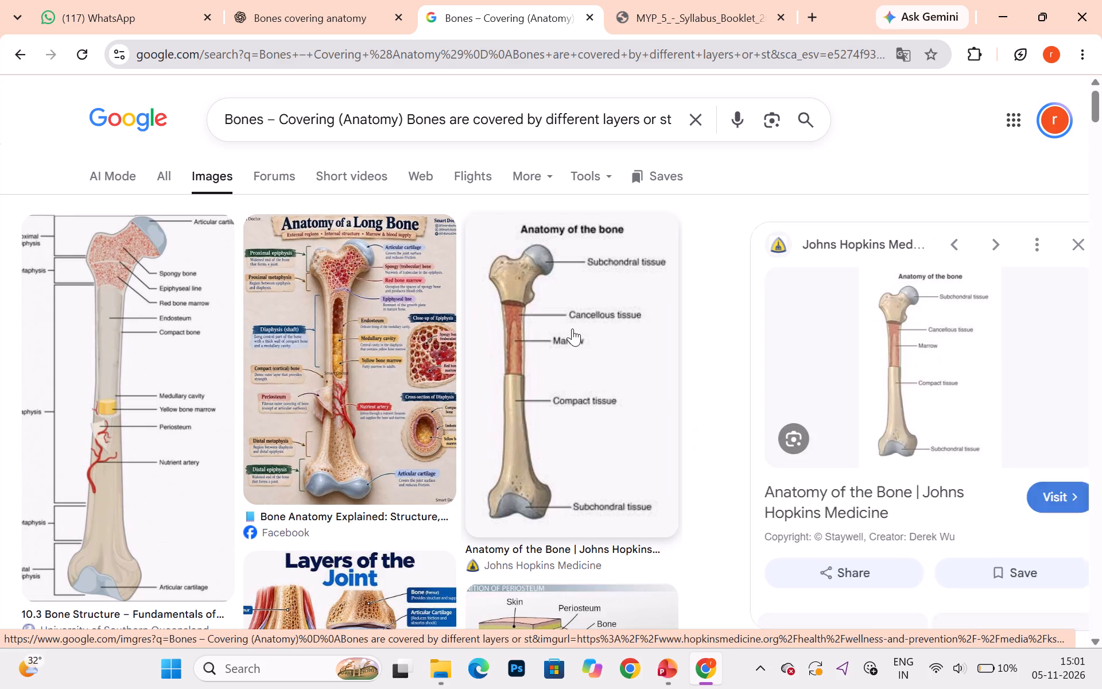
{"action": "scroll", "coordinate": [572, 328], "scroll_direction": "down", "scroll_amount": 2}
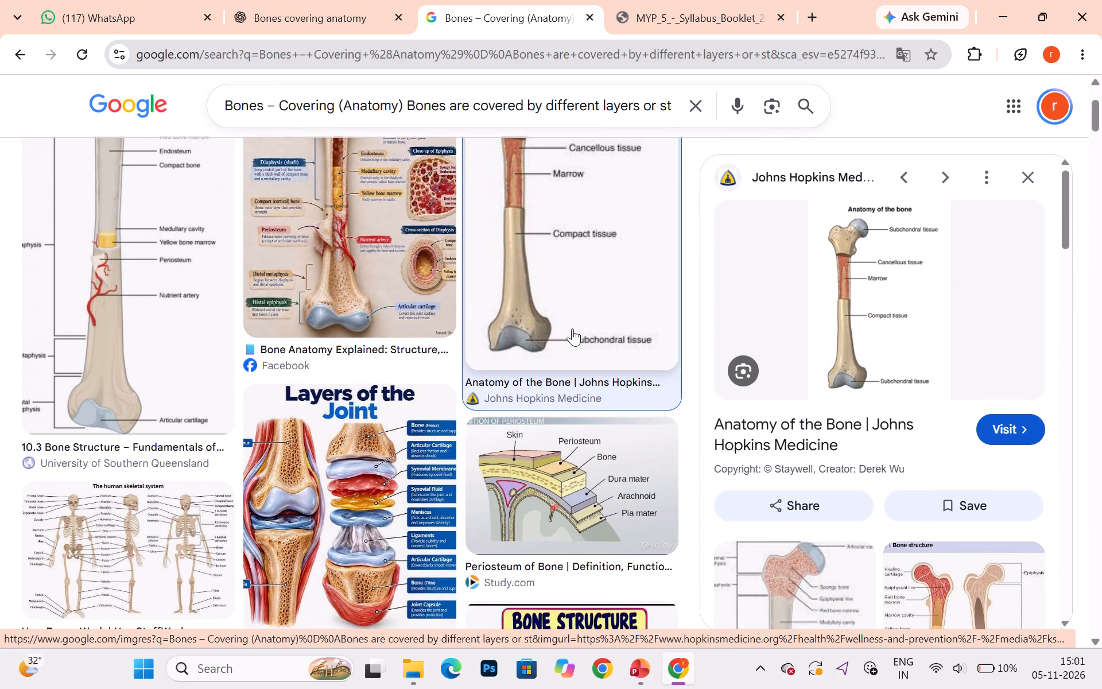
{"action": "scroll", "coordinate": [572, 328], "scroll_direction": "down", "scroll_amount": 1}
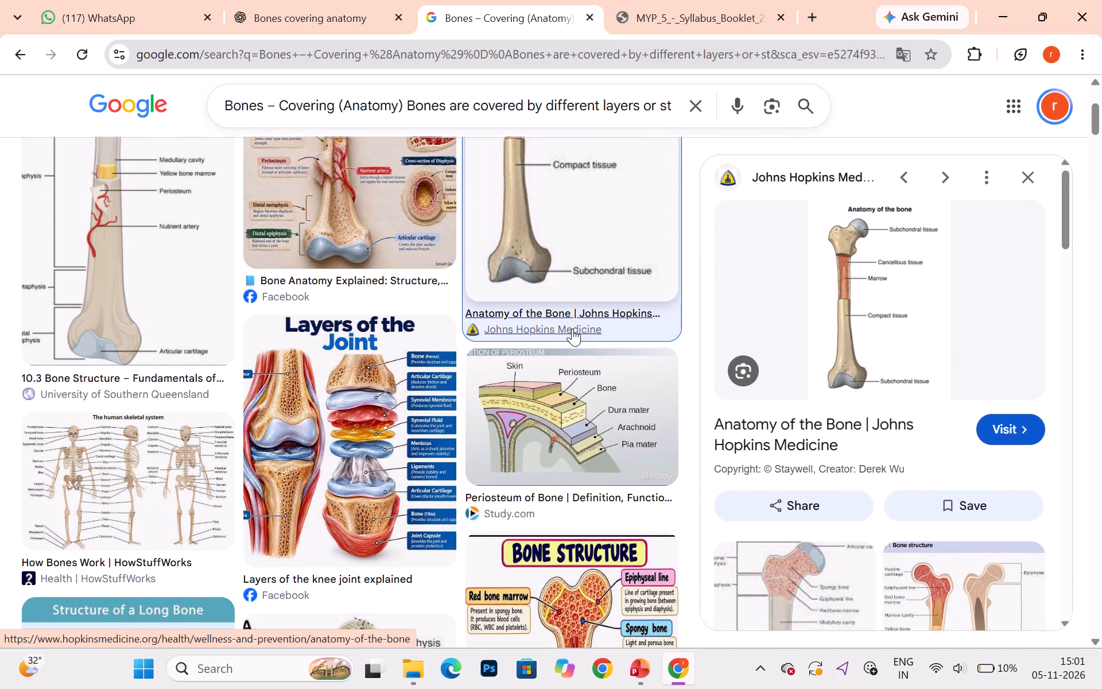
{"action": "scroll", "coordinate": [572, 328], "scroll_direction": "down", "scroll_amount": 3}
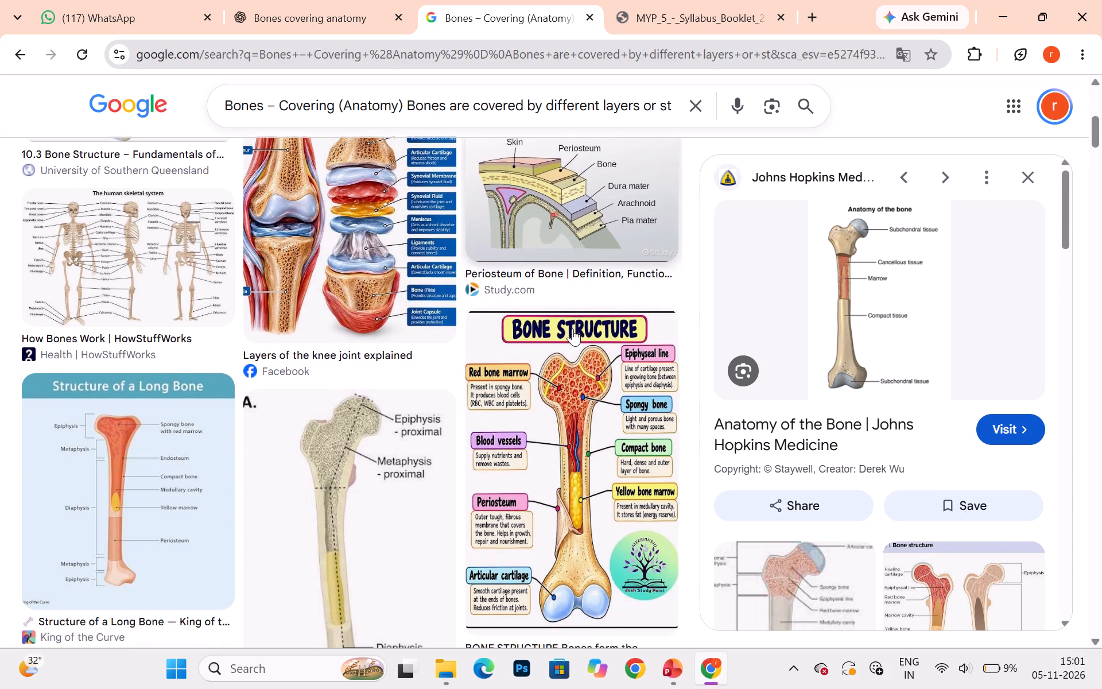
{"action": "scroll", "coordinate": [572, 328], "scroll_direction": "down", "scroll_amount": 2}
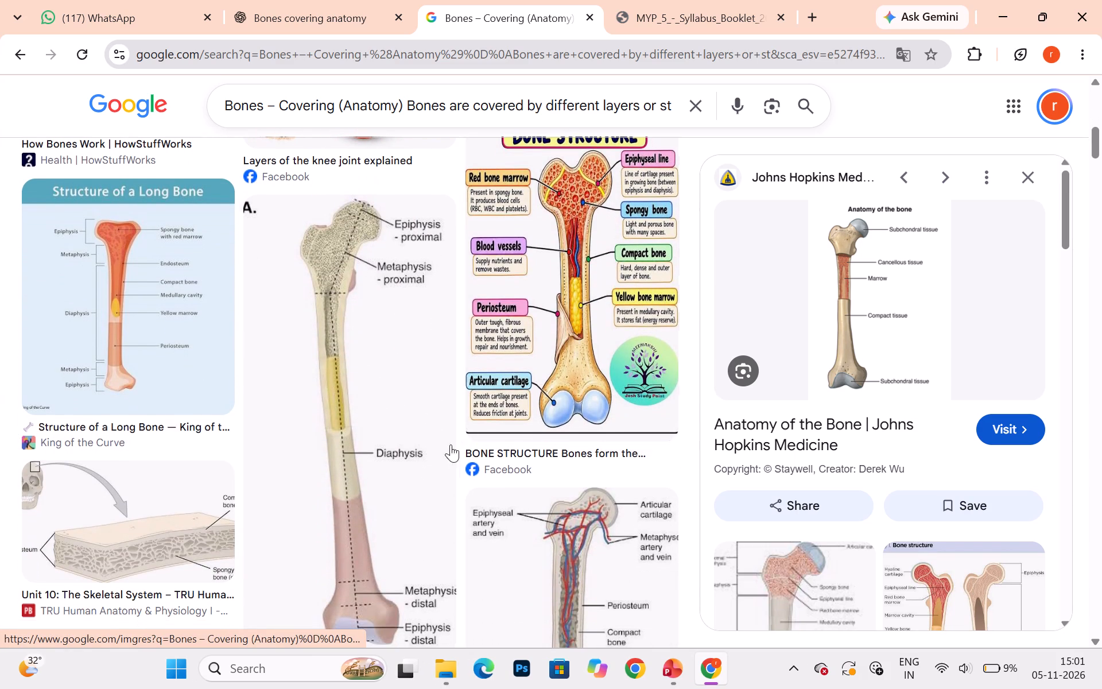
{"action": "scroll", "coordinate": [420, 470], "scroll_direction": "down", "scroll_amount": 2}
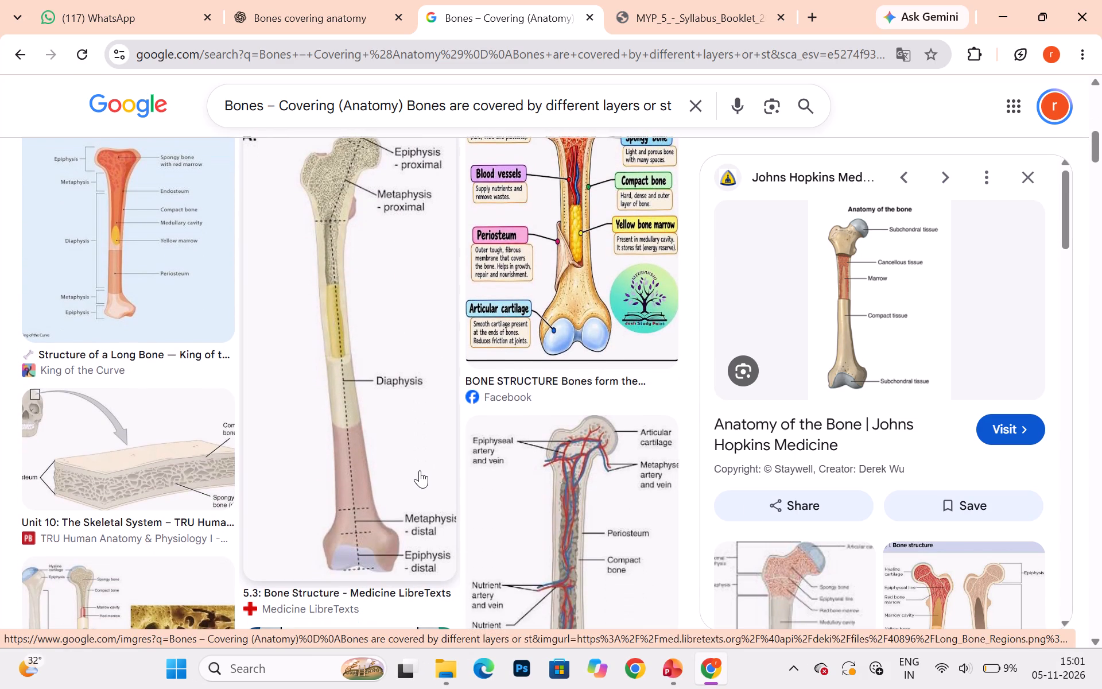
Preview the Nursing Times "Bone structure" image from the related images and open its source article.
{"action": "left_click", "coordinate": [930, 585]}
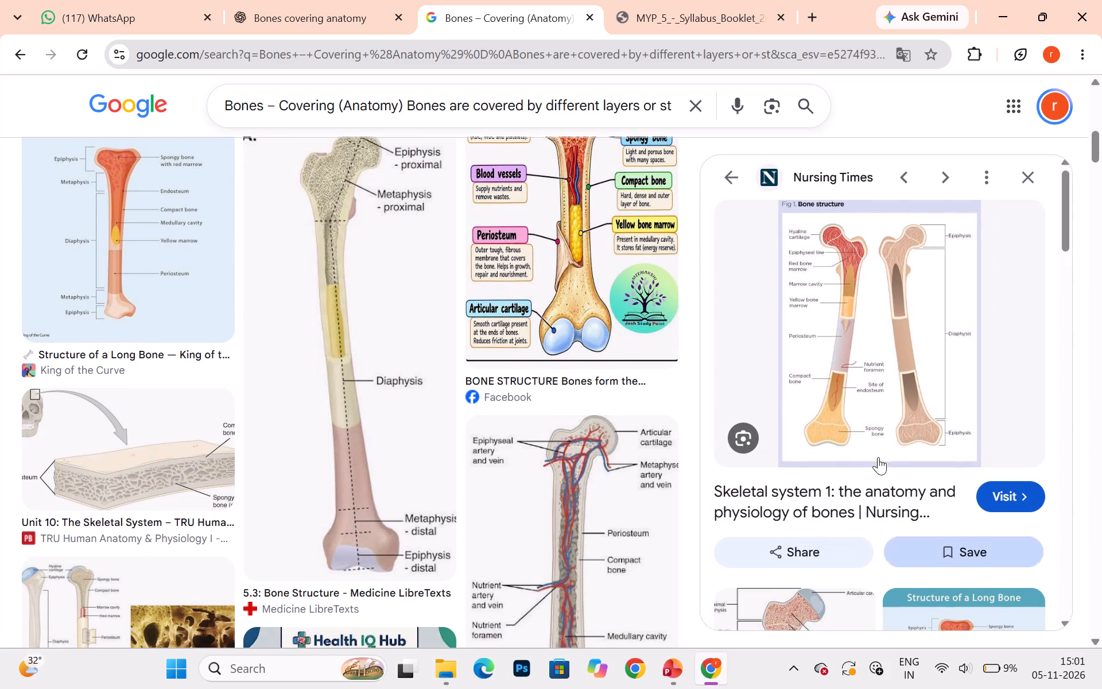
{"action": "left_click", "coordinate": [863, 347]}
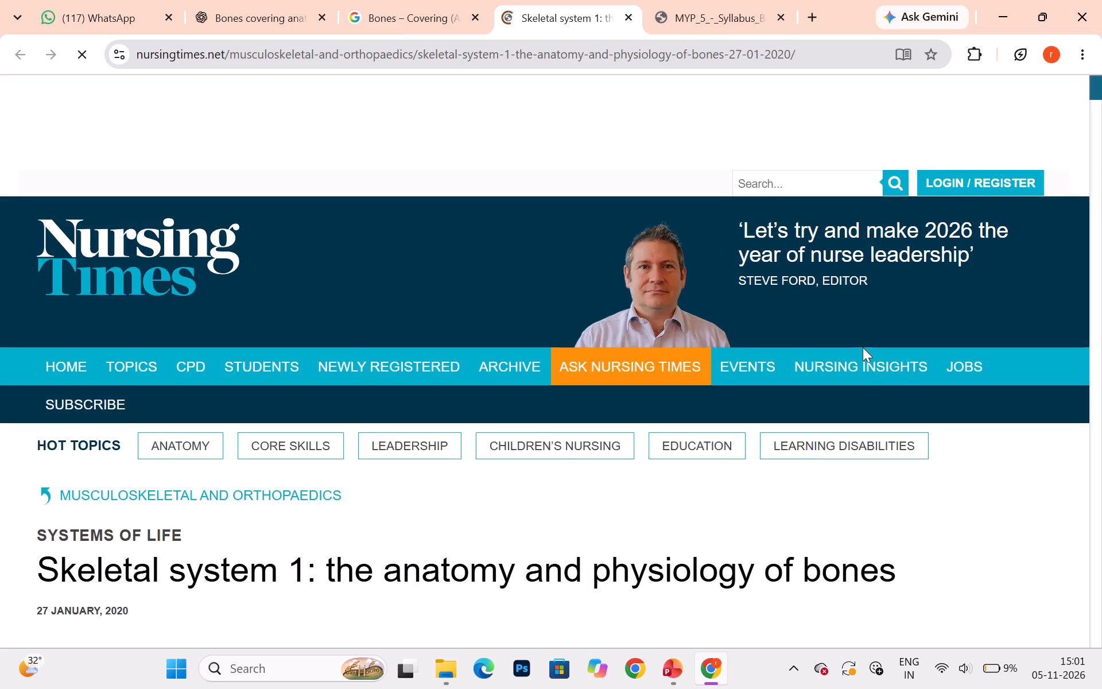
Skim the Nursing Times article, go back to the image results, and copy the Visible Body image of compact bone, spongy bone and osteons.
{"action": "scroll", "coordinate": [863, 347], "scroll_direction": "down", "scroll_amount": 10}
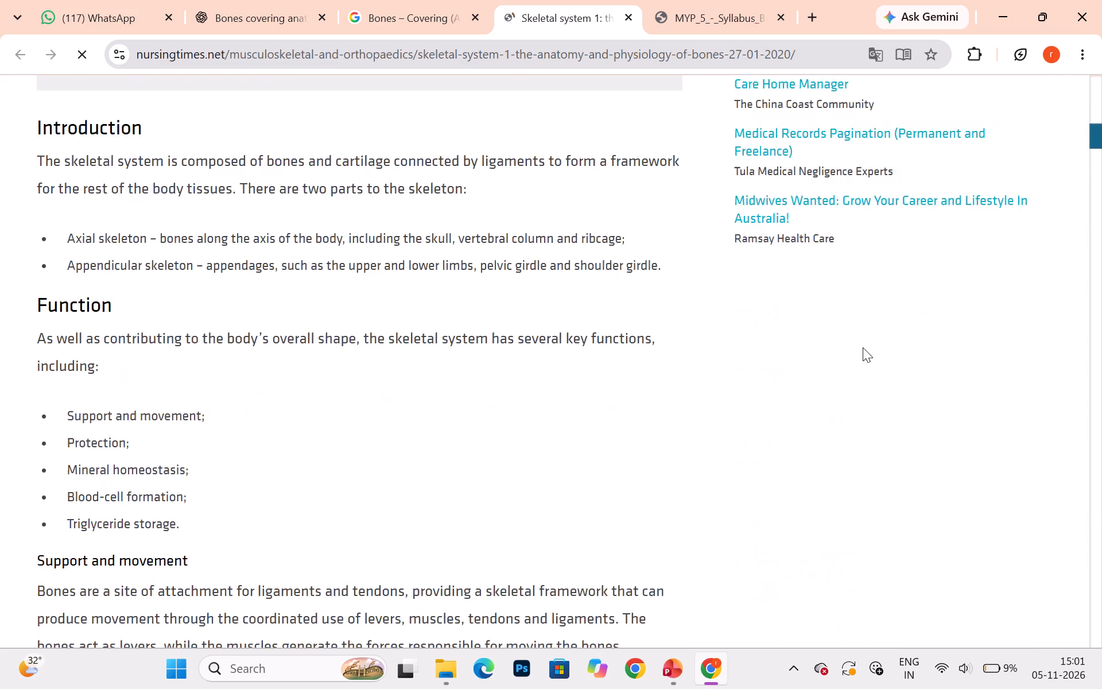
{"action": "left_click", "coordinate": [405, 0]}
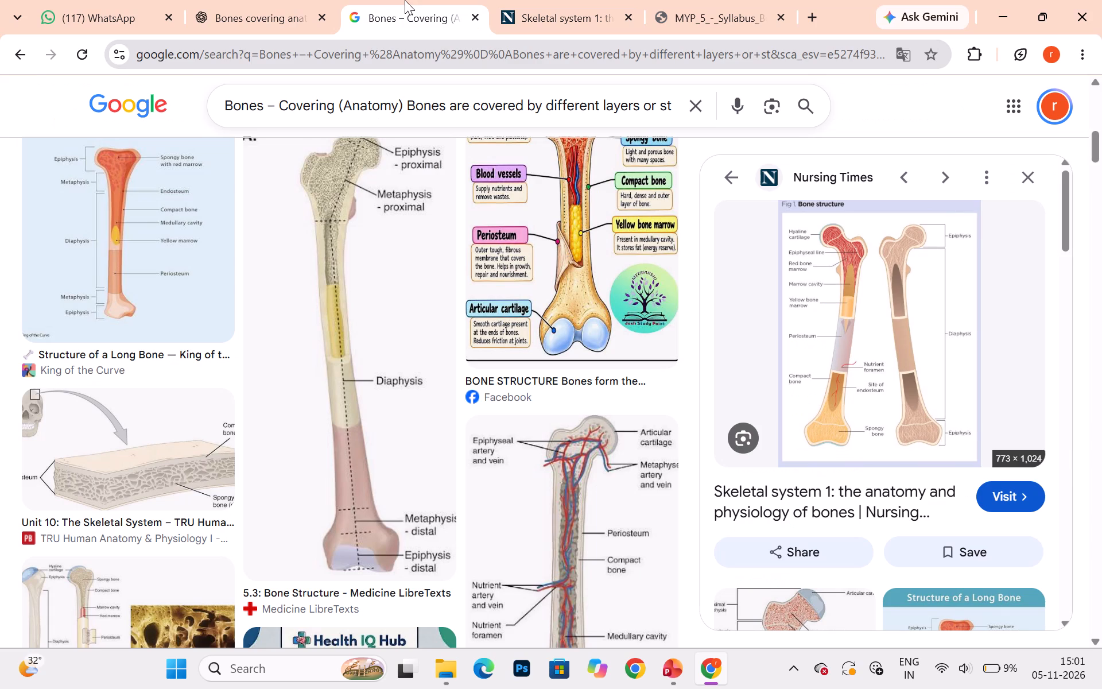
{"action": "scroll", "coordinate": [543, 381], "scroll_direction": "down", "scroll_amount": 5}
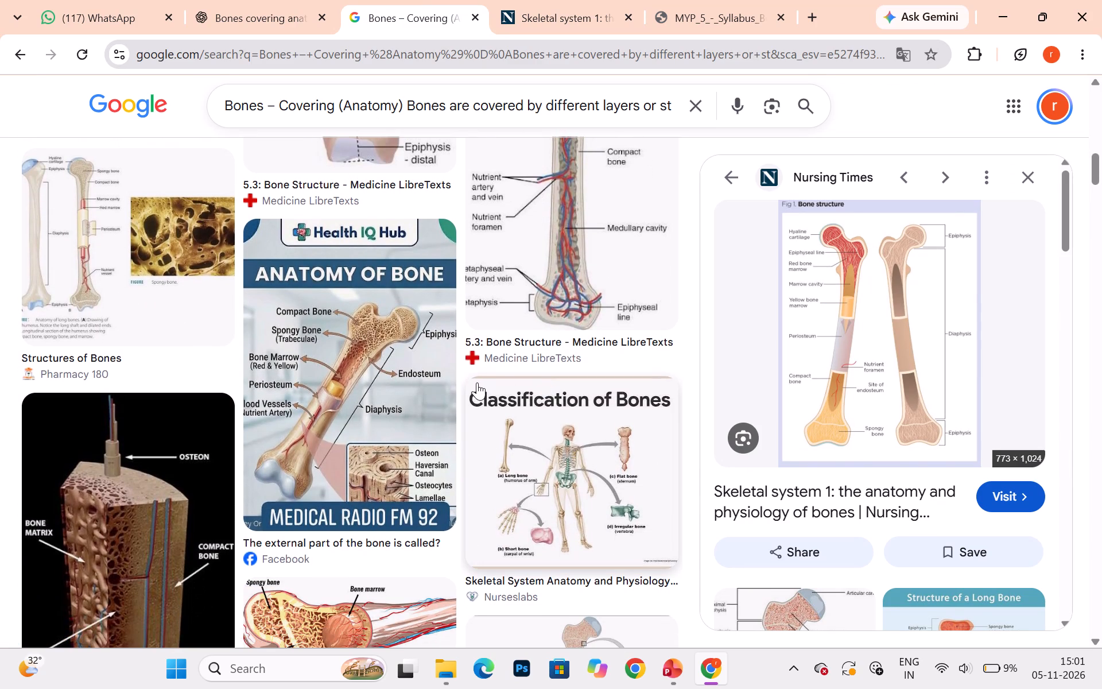
{"action": "scroll", "coordinate": [399, 471], "scroll_direction": "down", "scroll_amount": 1}
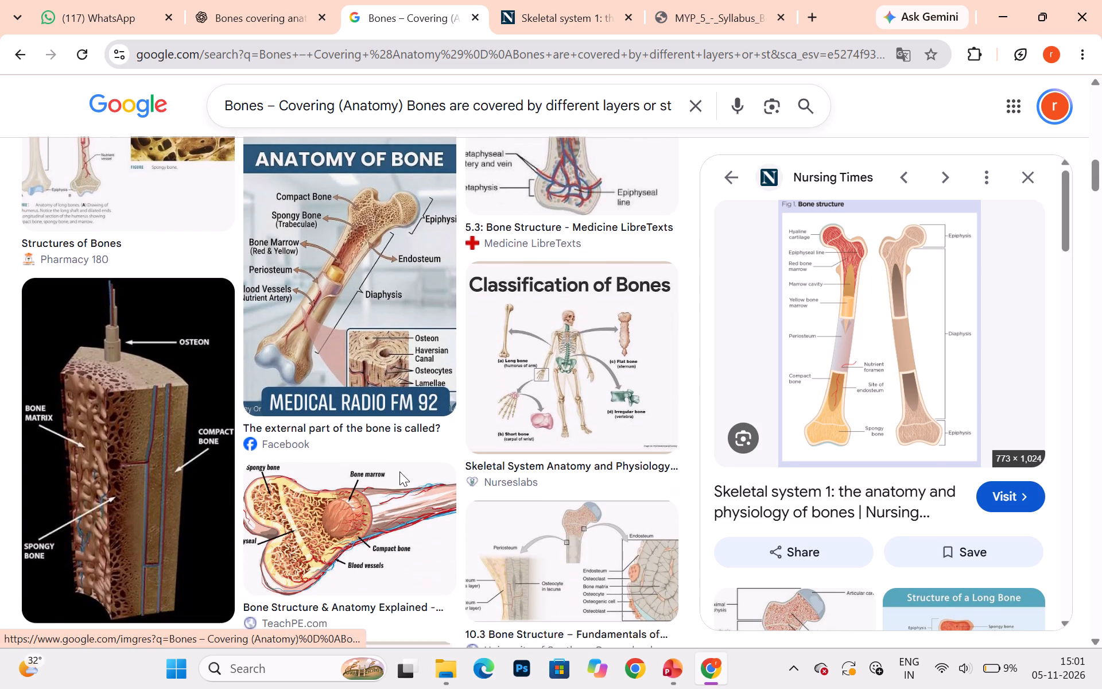
{"action": "scroll", "coordinate": [399, 471], "scroll_direction": "down", "scroll_amount": 1}
{"action": "left_click", "coordinate": [143, 442]}
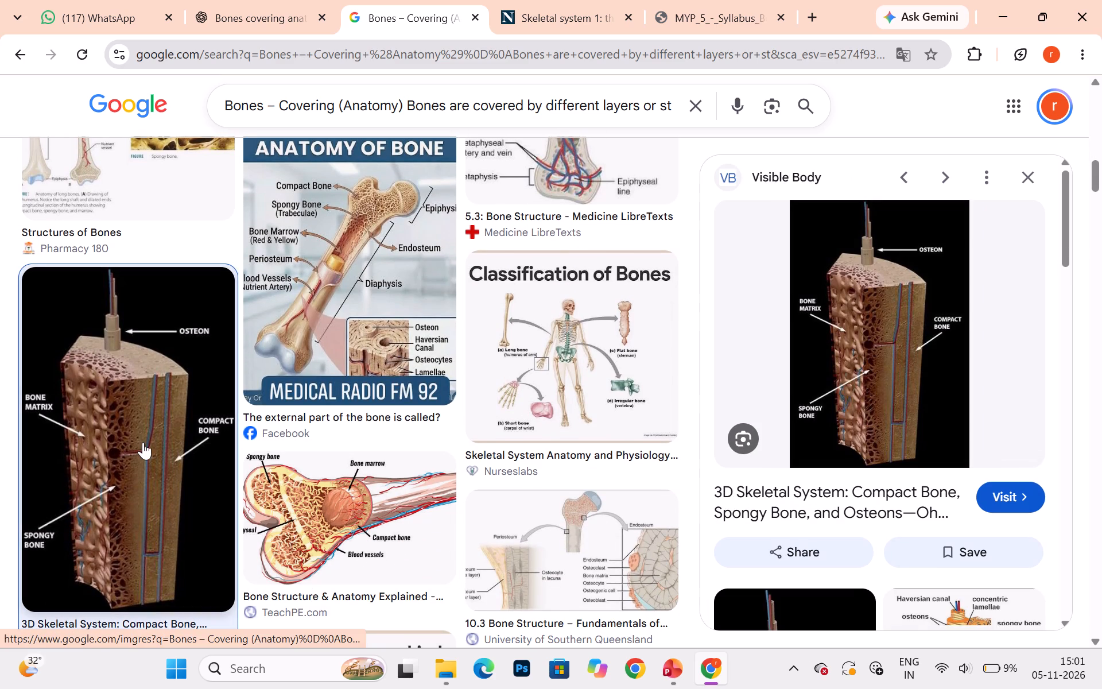
{"action": "right_click", "coordinate": [834, 291]}
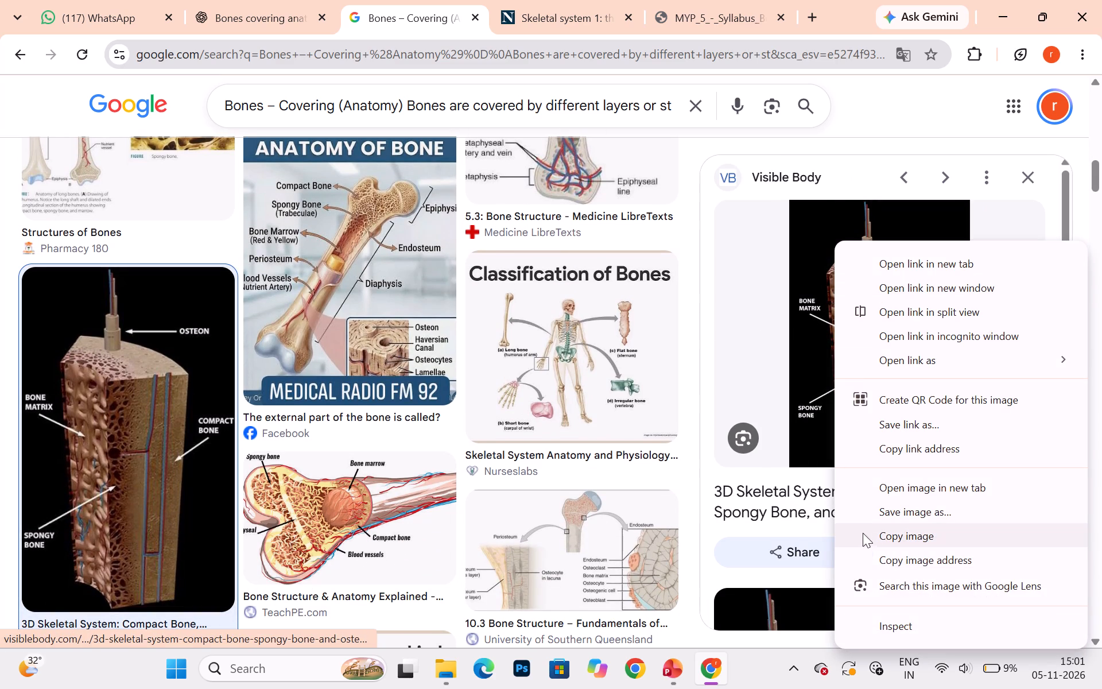
{"action": "left_click", "coordinate": [874, 532]}
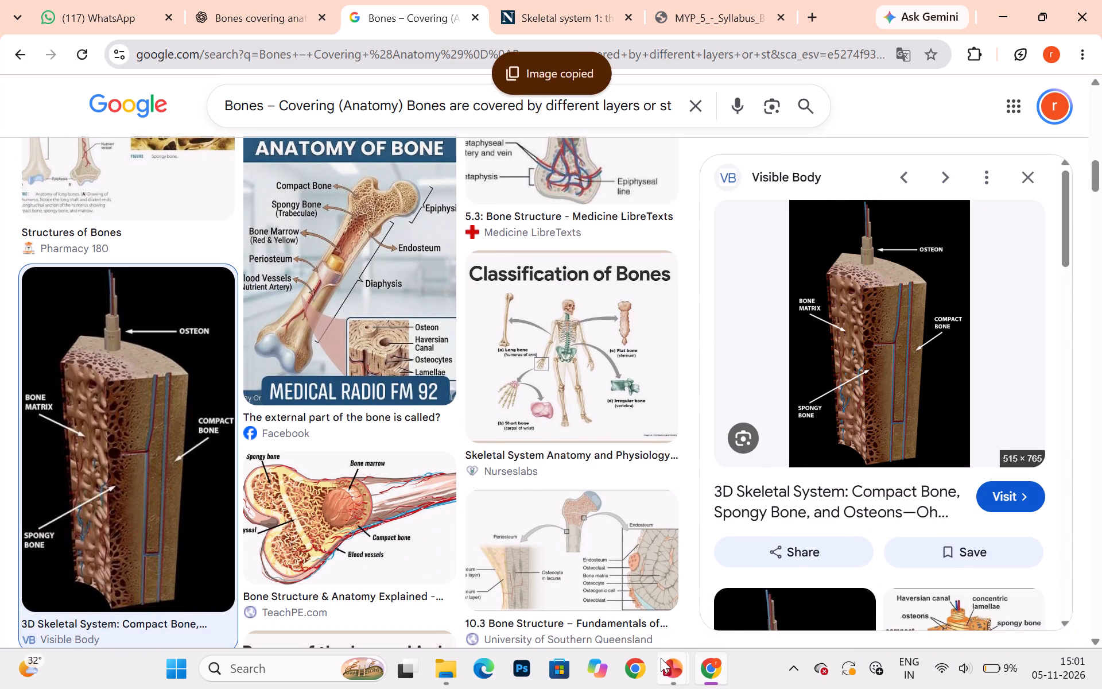
In the Skeleton system presentation, add a slide after slide 4, paste the copied bone image and place it on the slide's right half.
{"action": "left_click", "coordinate": [736, 589]}
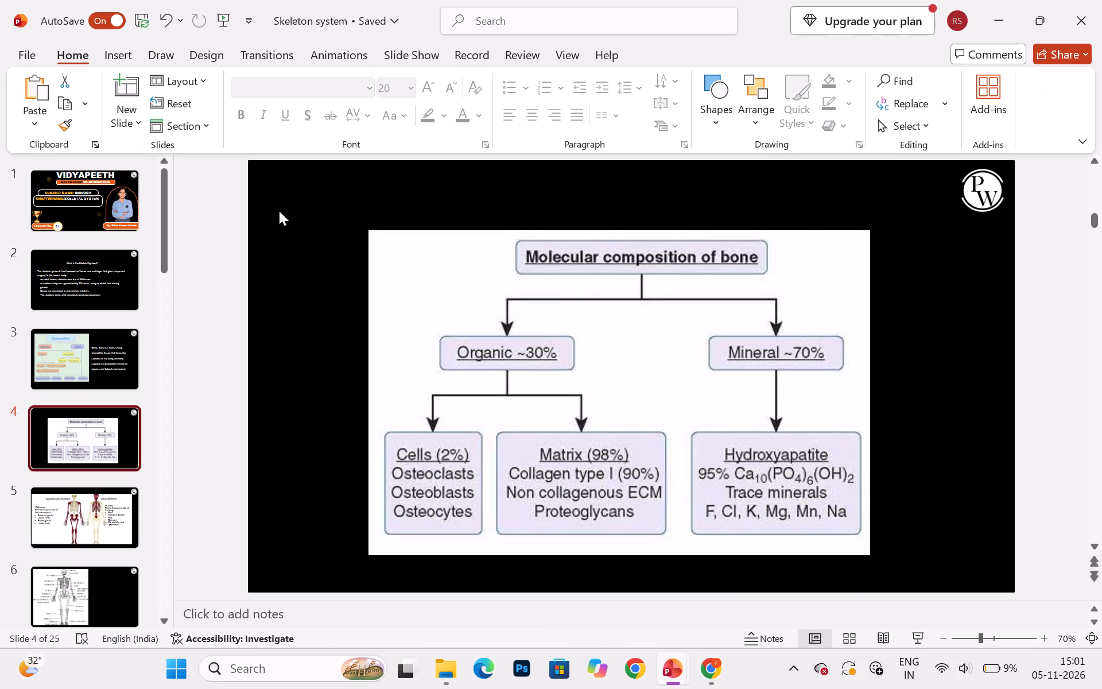
{"action": "left_click", "coordinate": [116, 77]}
{"action": "key", "text": "ctrl+v"}
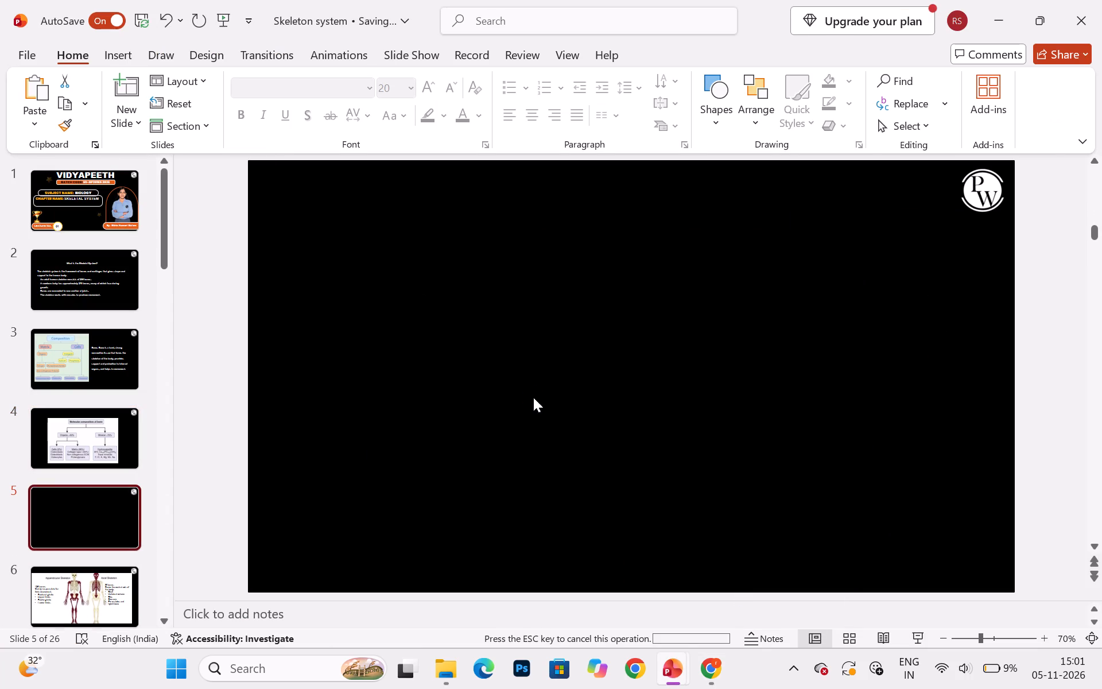
{"action": "left_click_drag", "start_coordinate": [596, 401], "coordinate": [351, 389]}
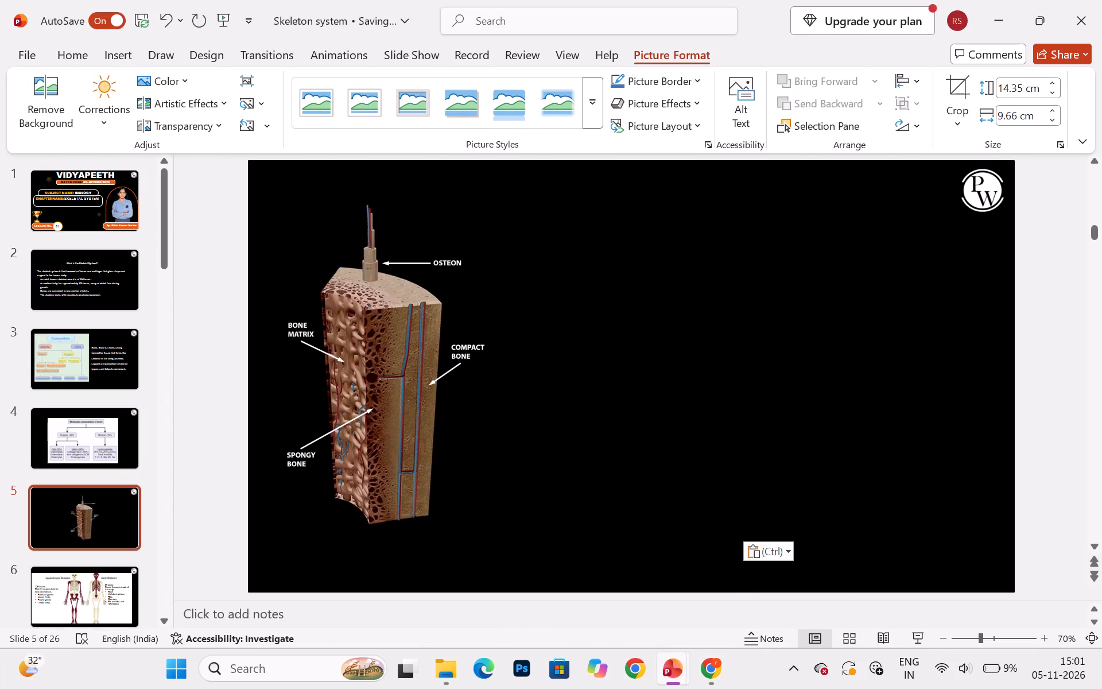
{"action": "left_click_drag", "start_coordinate": [351, 389], "coordinate": [696, 389]}
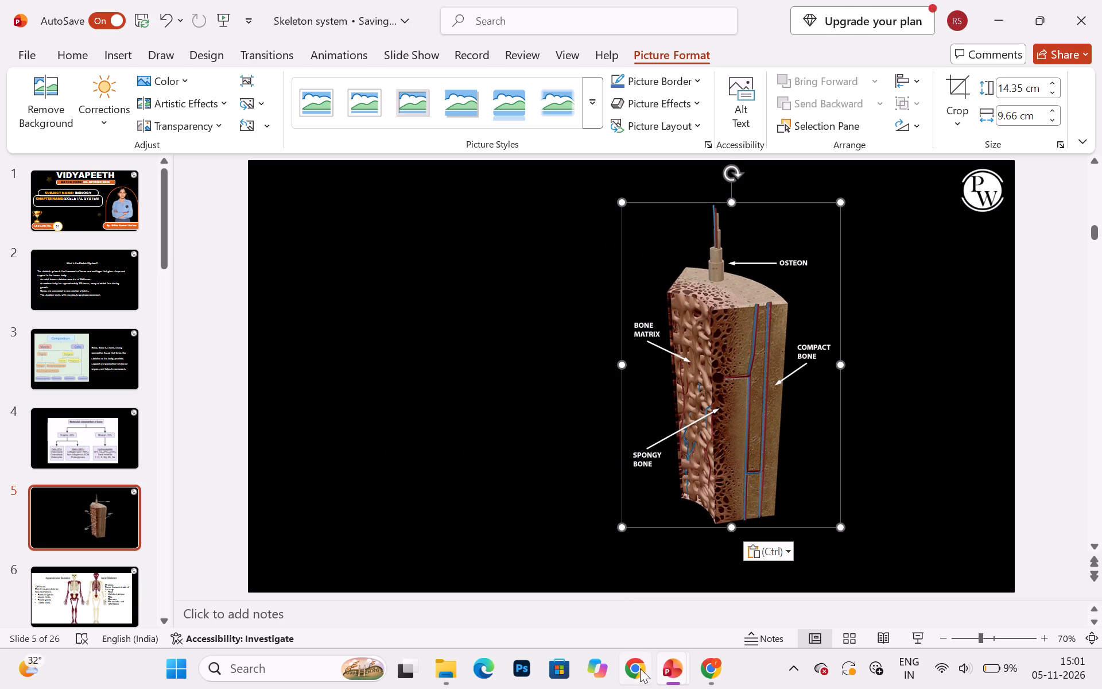
Return to the browser's image results and copy the TeachPE.com "Bone Structure & Anatomy Explained" image.
{"action": "left_click", "coordinate": [708, 669]}
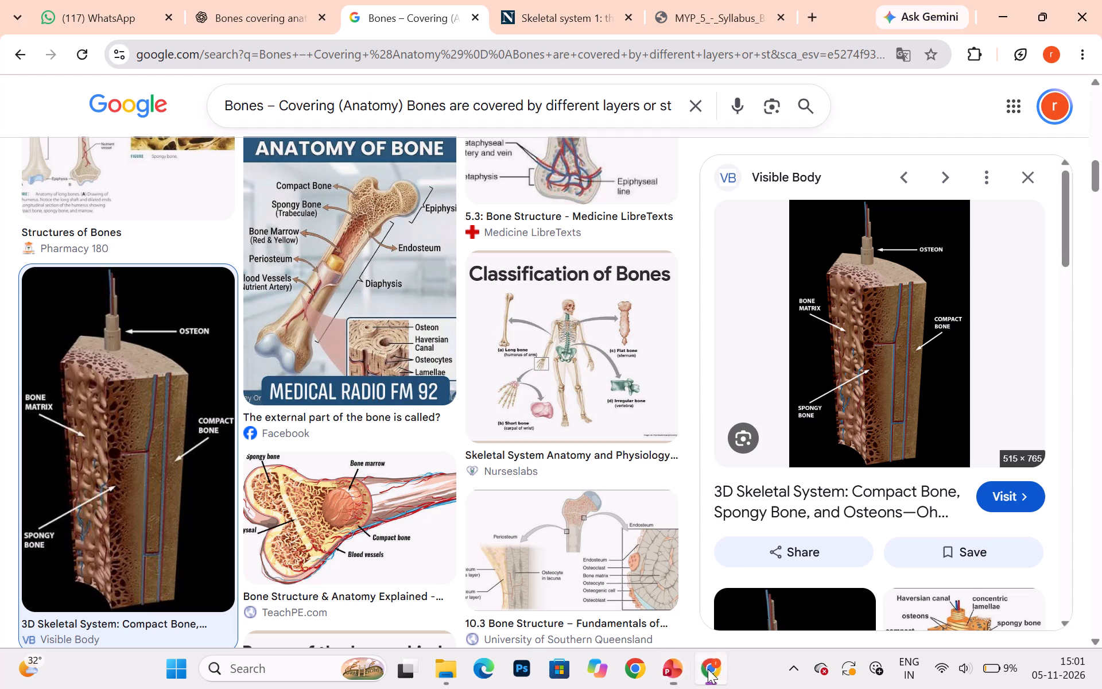
{"action": "scroll", "coordinate": [508, 320], "scroll_direction": "down", "scroll_amount": 3}
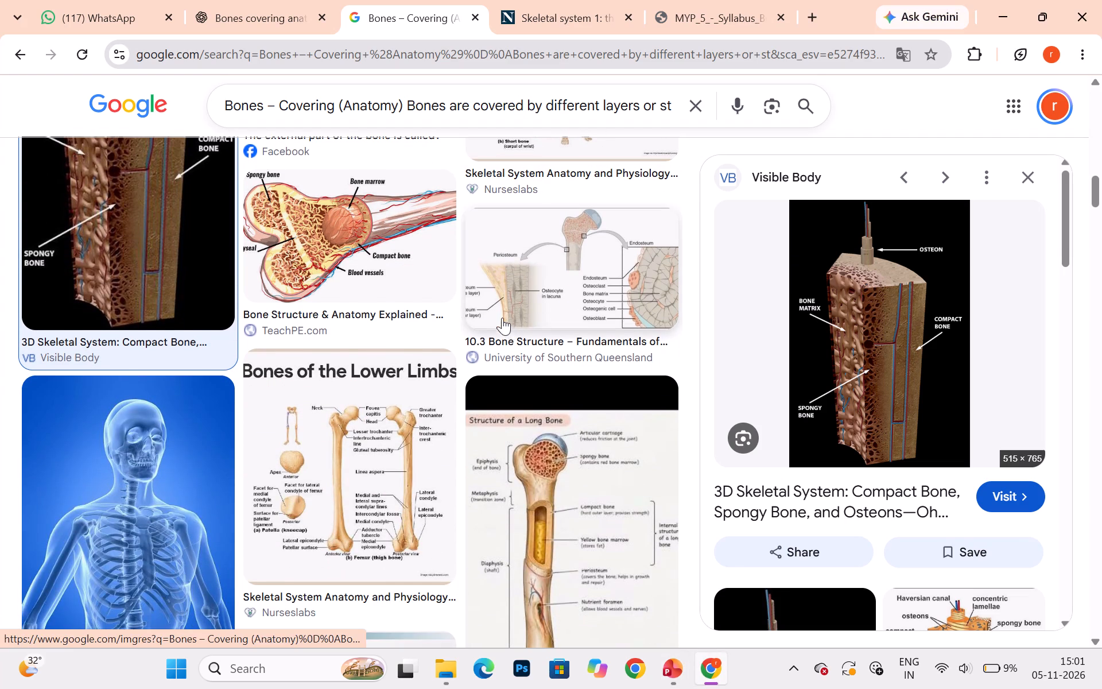
{"action": "left_click", "coordinate": [355, 201]}
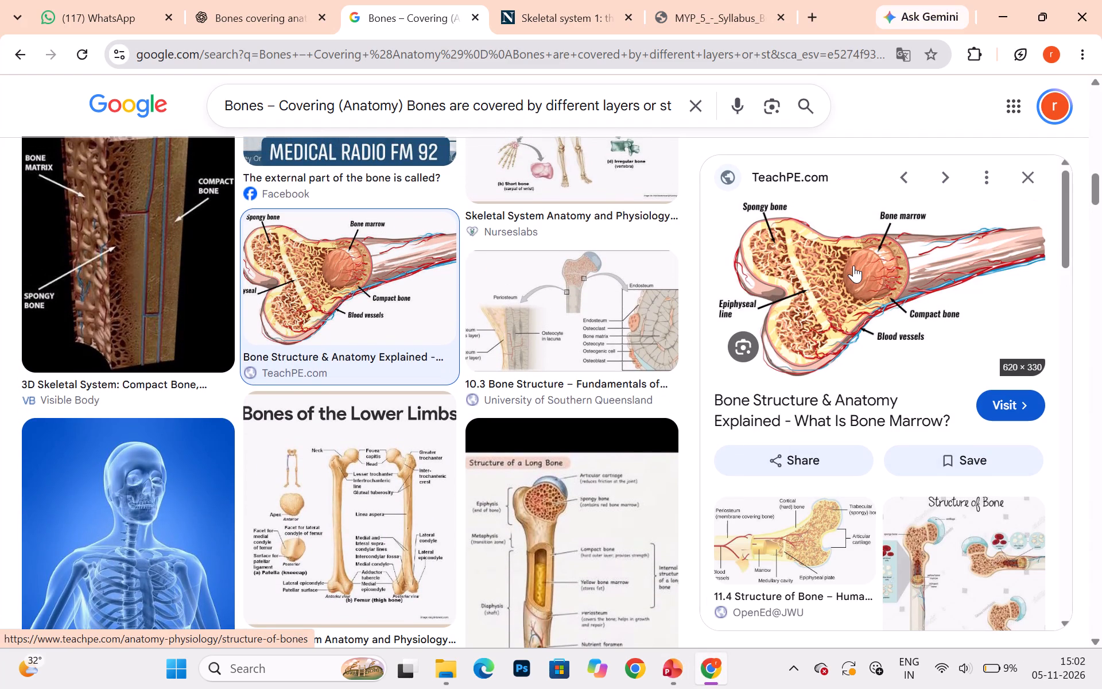
{"action": "right_click", "coordinate": [853, 265]}
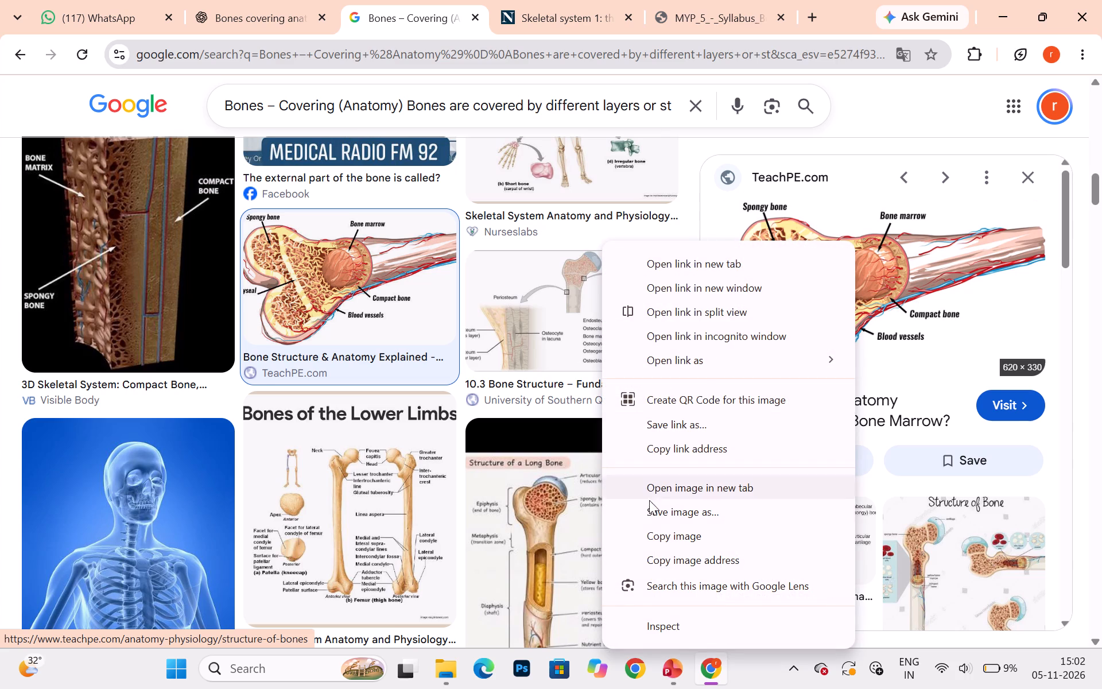
{"action": "left_click", "coordinate": [654, 535]}
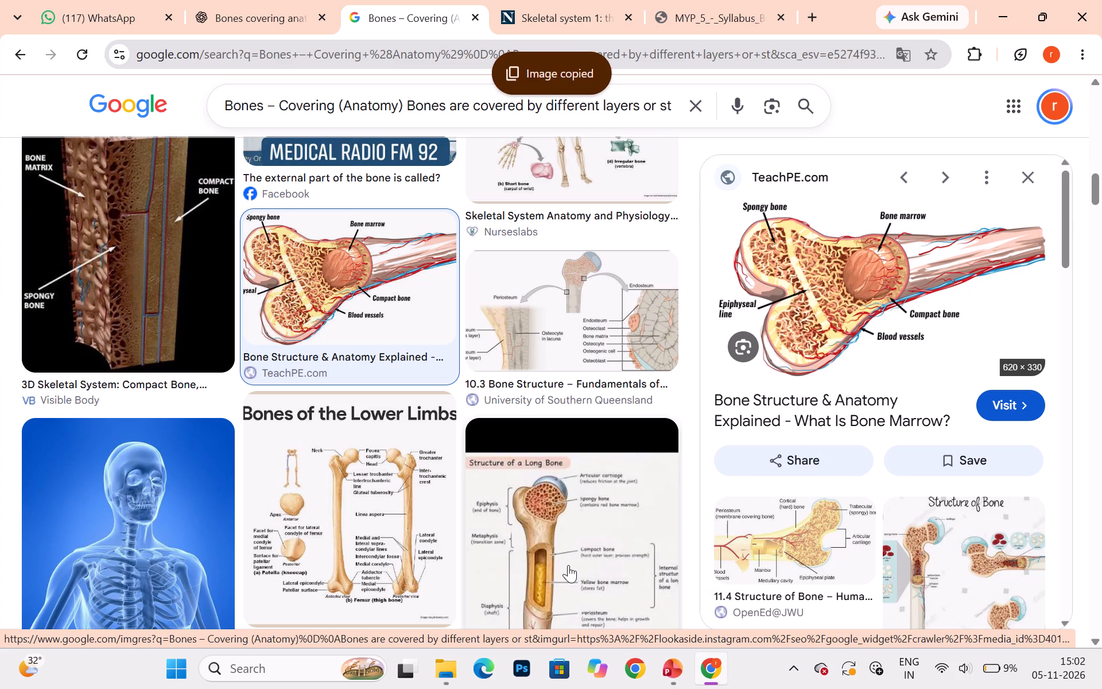
Look further through the image results and preview the Veterian Key "Bones and Skeletal System" image.
{"action": "scroll", "coordinate": [568, 565], "scroll_direction": "down", "scroll_amount": 2}
{"action": "scroll", "coordinate": [456, 524], "scroll_direction": "down", "scroll_amount": 2}
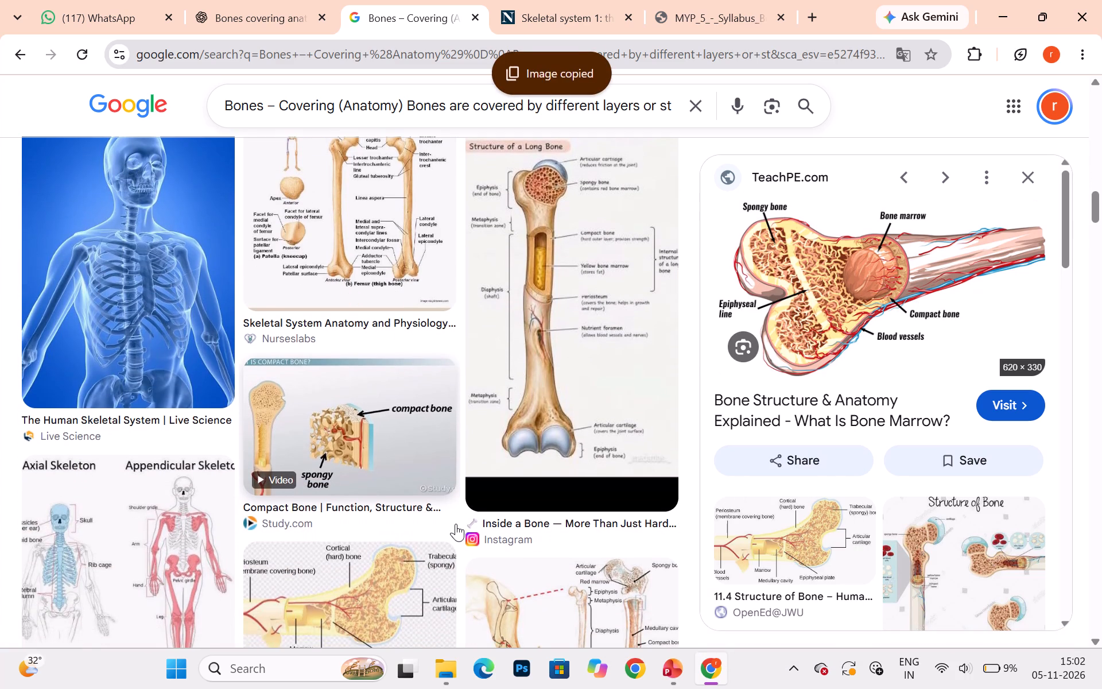
{"action": "scroll", "coordinate": [383, 522], "scroll_direction": "down", "scroll_amount": 2}
{"action": "left_click", "coordinate": [527, 456]}
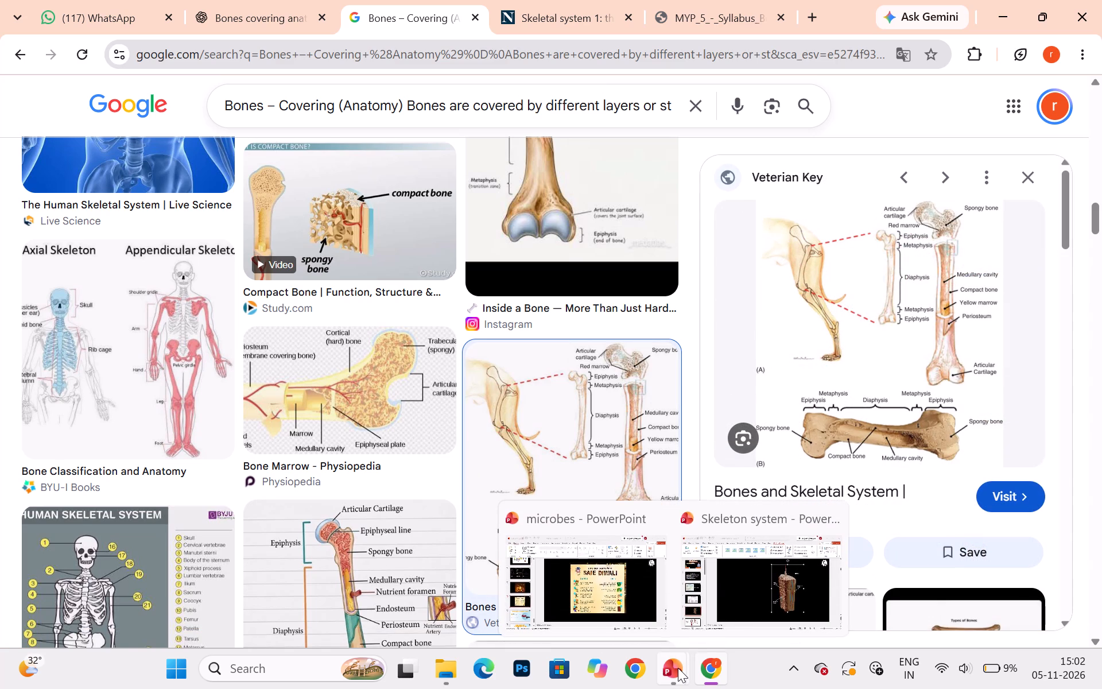
Paste the TeachPE bone image into slide 5 of the Skeleton system presentation, placing it on the left with the osteon image farther right.
{"action": "left_click", "coordinate": [727, 591]}
{"action": "left_click", "coordinate": [451, 393]}
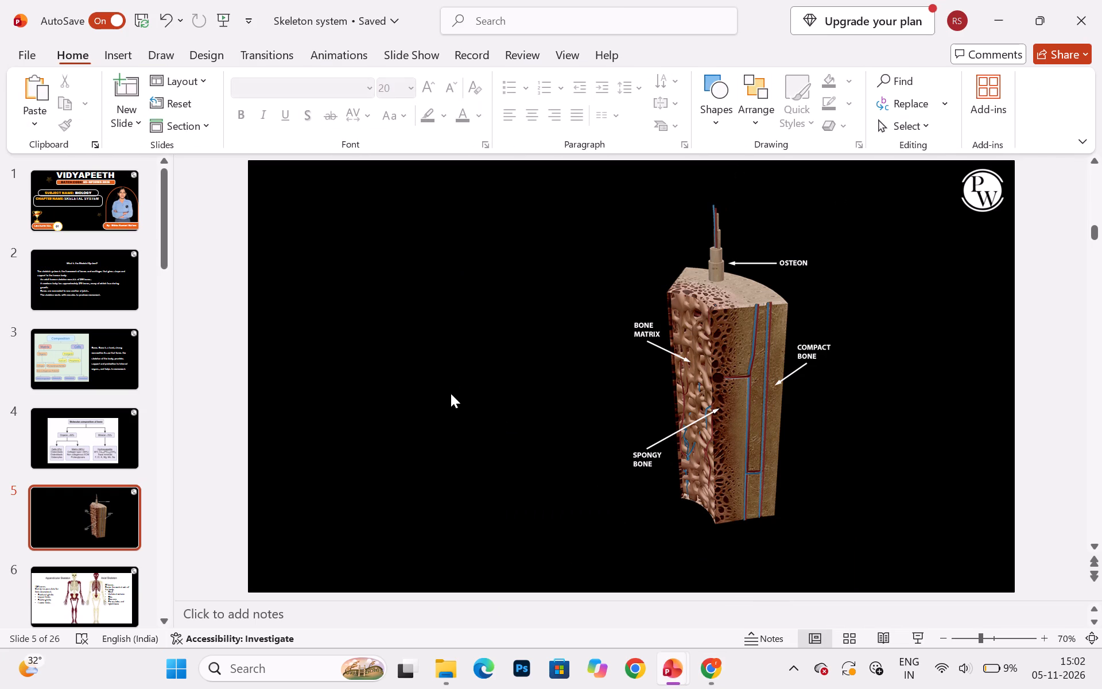
{"action": "key", "text": "ctrl+v"}
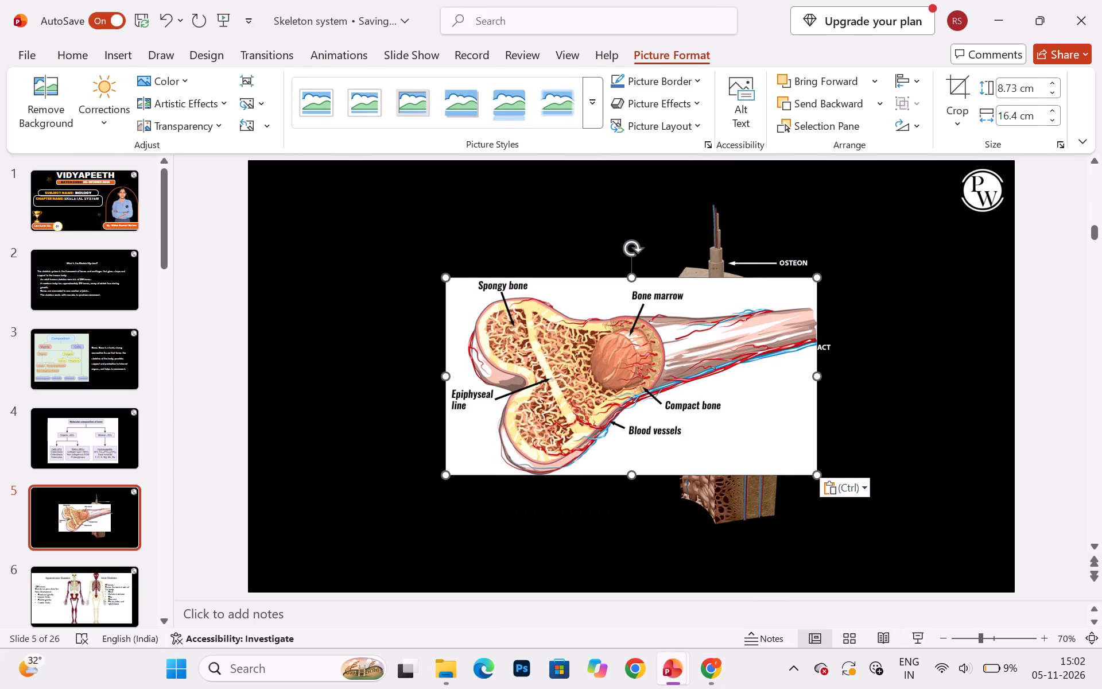
{"action": "left_click_drag", "start_coordinate": [560, 381], "coordinate": [366, 366]}
{"action": "left_click_drag", "start_coordinate": [688, 384], "coordinate": [806, 408]}
{"action": "left_click_drag", "start_coordinate": [525, 376], "coordinate": [560, 382]}
Review slides 2 through 9 of the presentation, from the skeleton introduction to the Axial Skeleton diagram.
{"action": "left_click", "coordinate": [82, 285]}
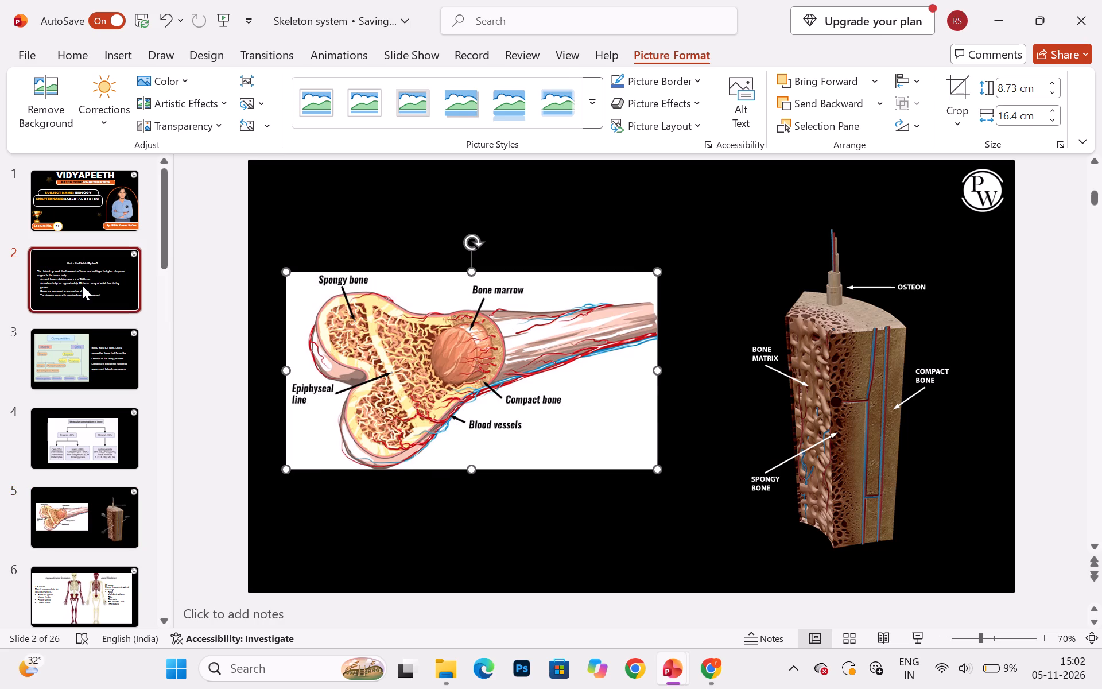
{"action": "key", "text": "Down"}
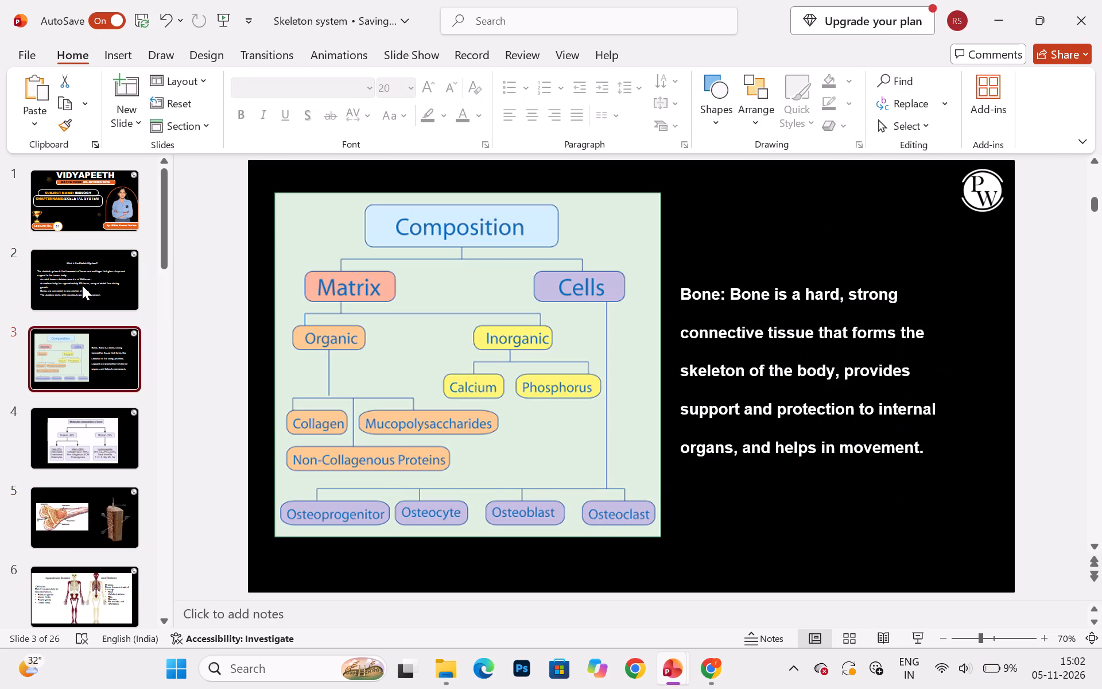
{"action": "key", "text": "Down"}
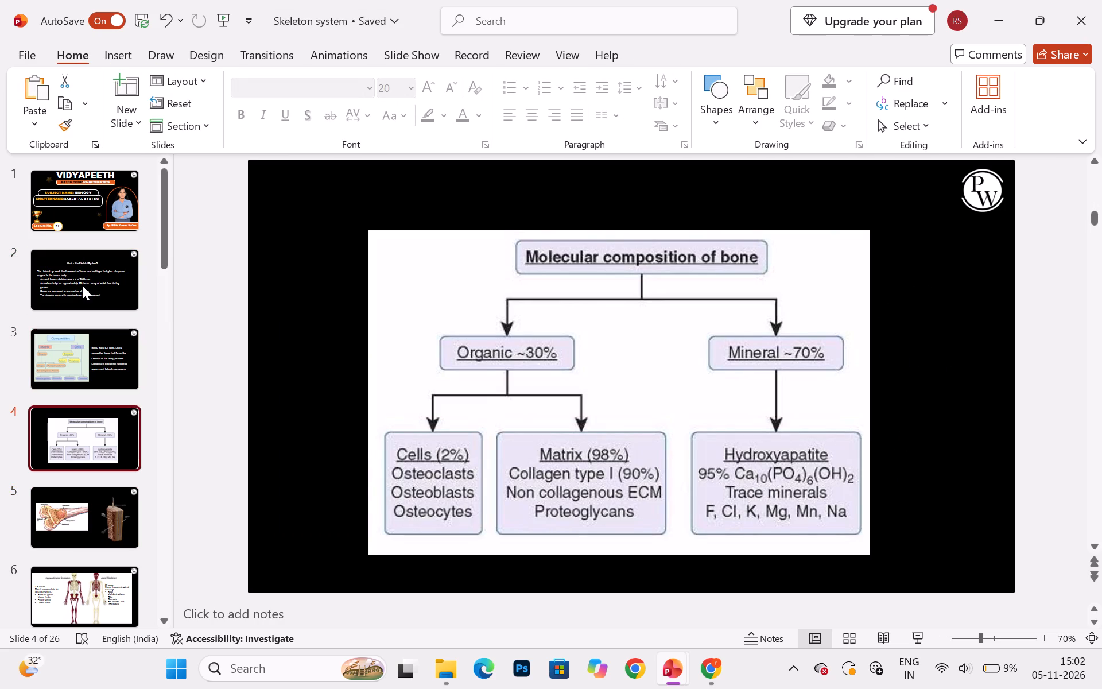
{"action": "key", "text": "Down"}
{"action": "key", "text": "Down"}
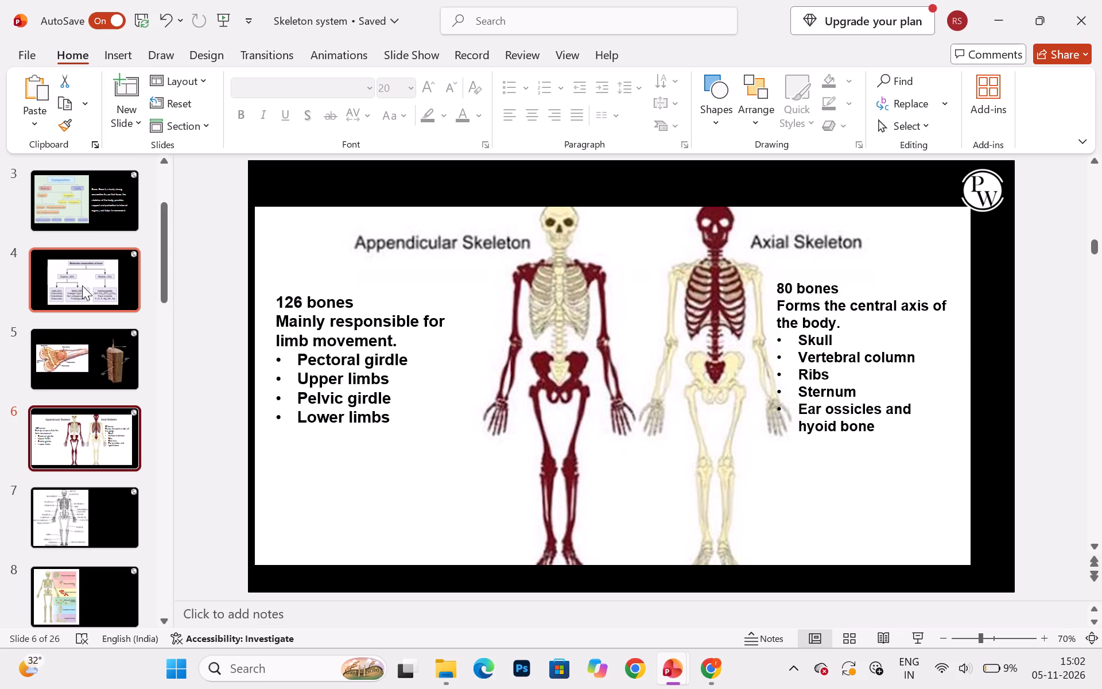
{"action": "key", "text": "Down"}
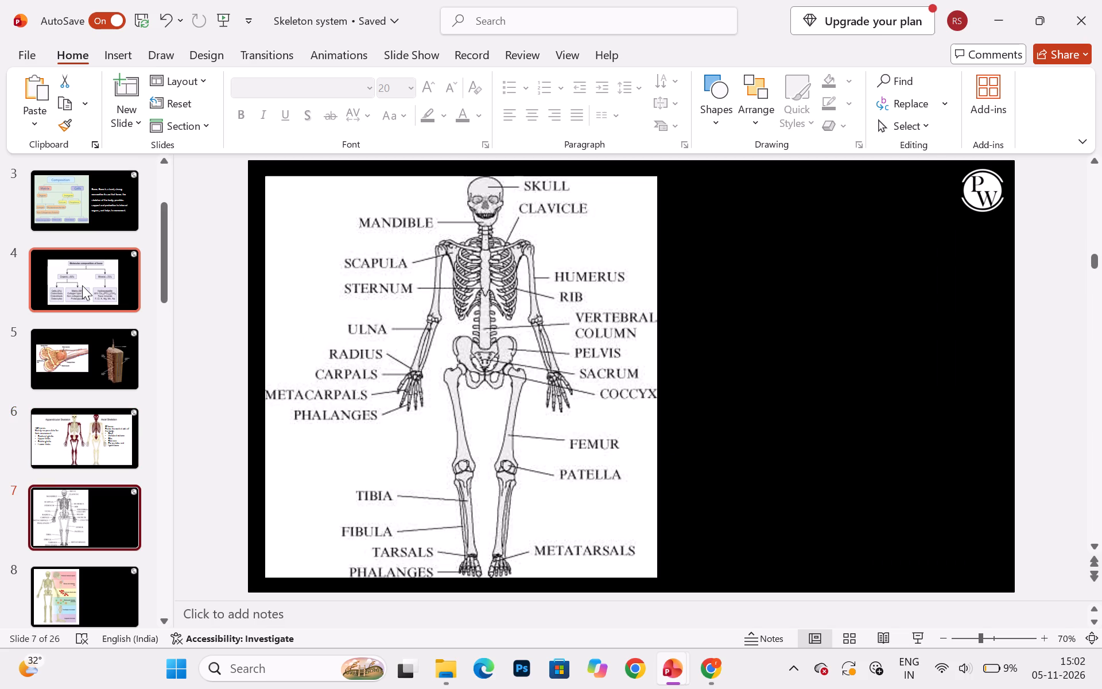
{"action": "key", "text": "Down"}
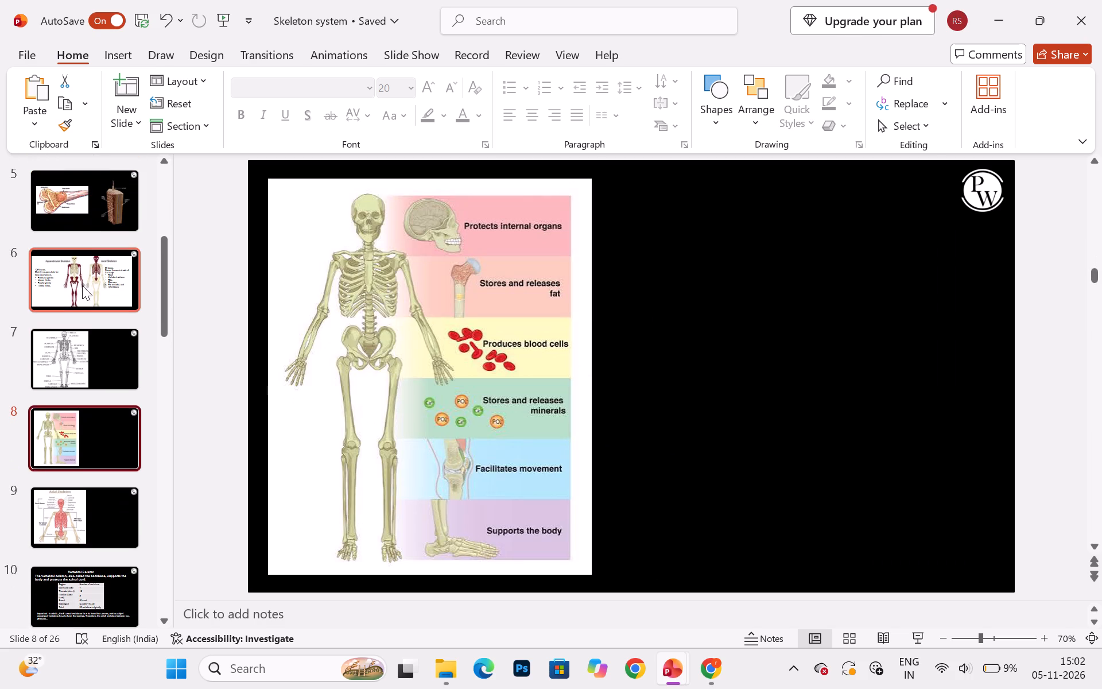
{"action": "key", "text": "Up"}
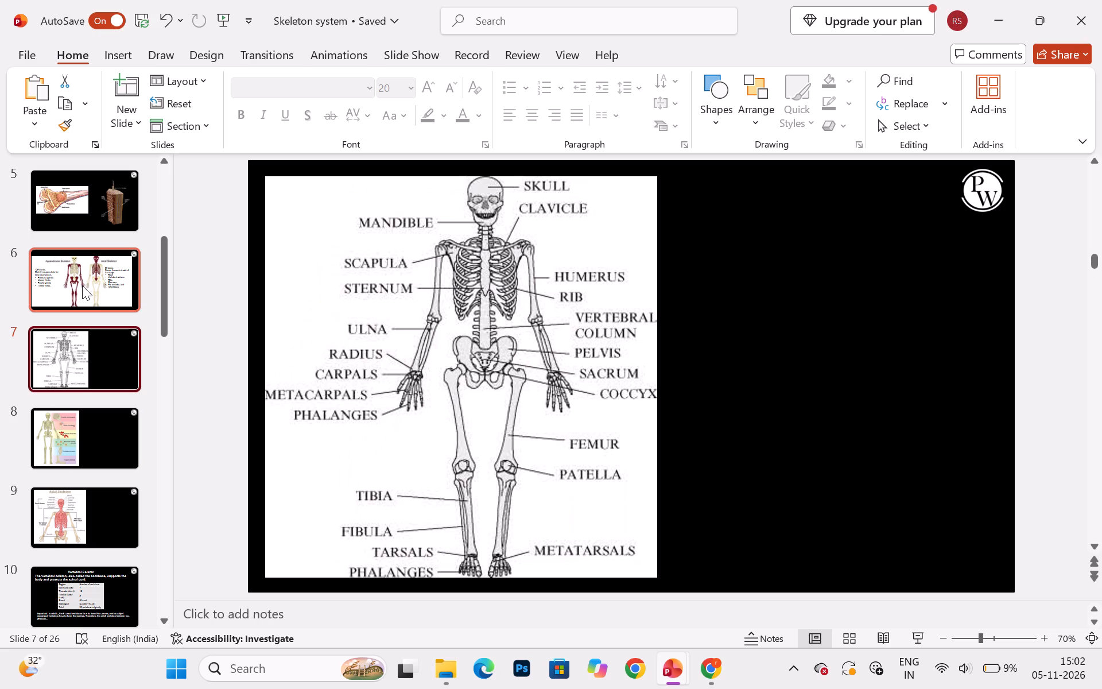
{"action": "key", "text": "Down"}
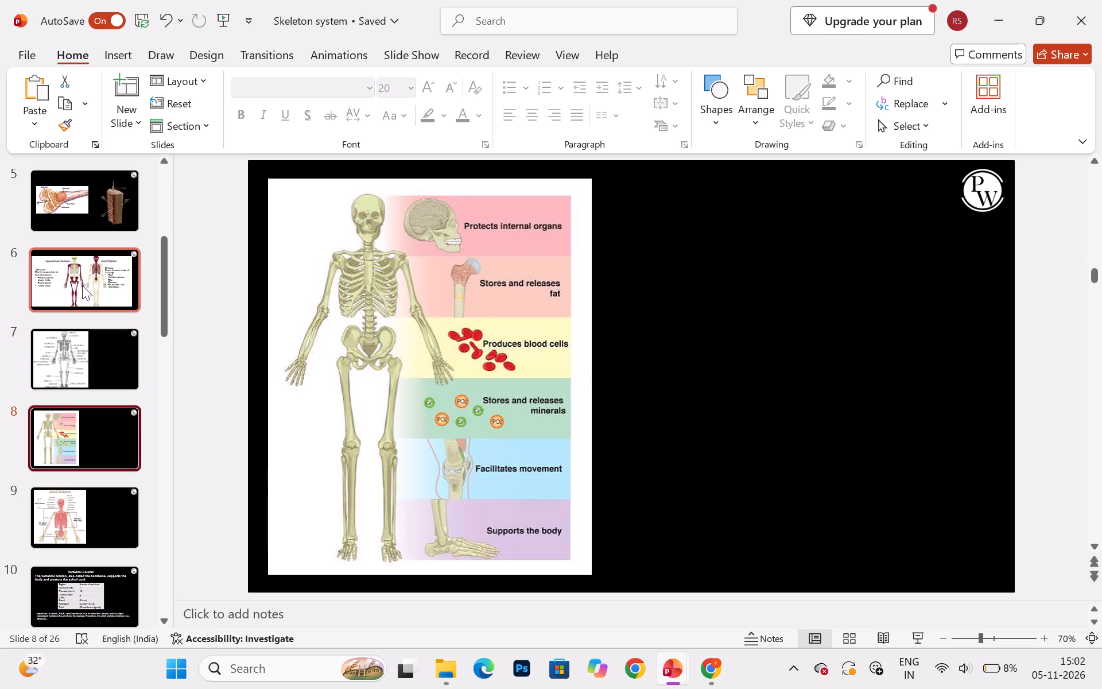
{"action": "key", "text": "Down"}
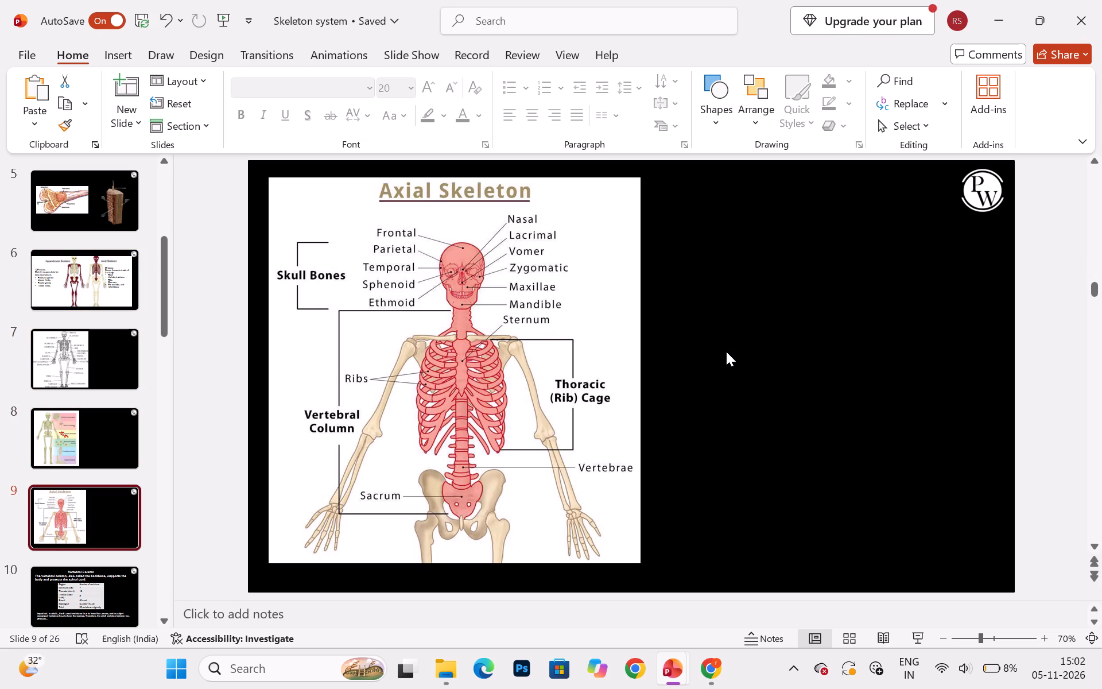
Switch back to the existing Chrome window and search Google Images for "axial bones'".
{"action": "left_click", "coordinate": [633, 667]}
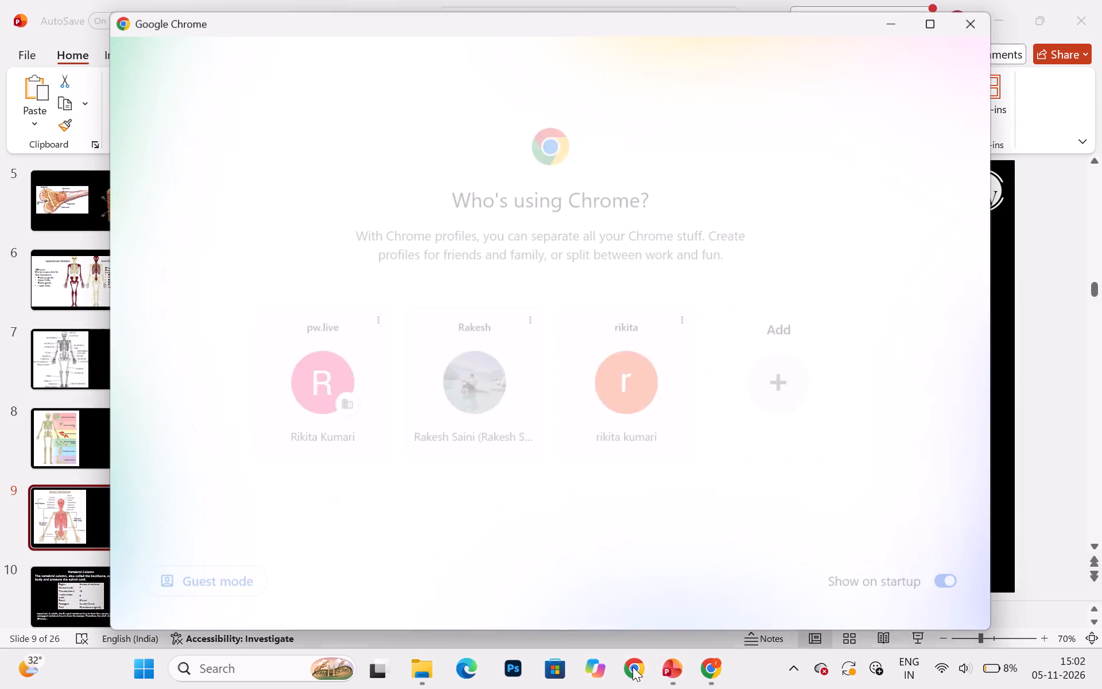
{"action": "left_click", "coordinate": [967, 24]}
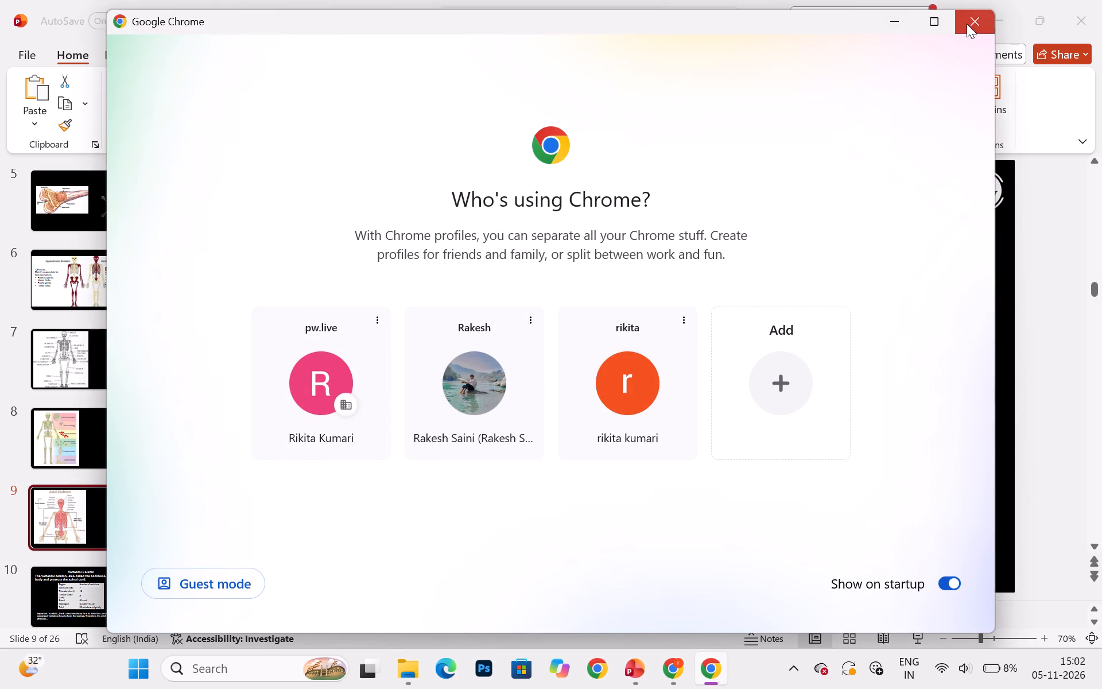
{"action": "left_click", "coordinate": [709, 674]}
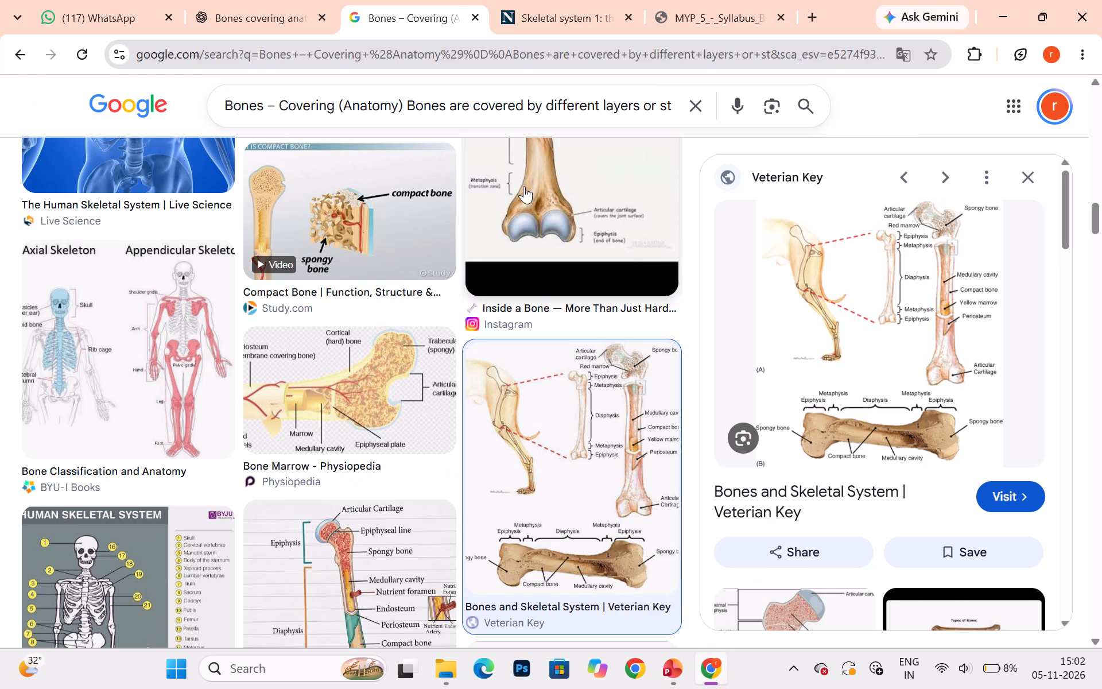
{"action": "left_click", "coordinate": [703, 104]}
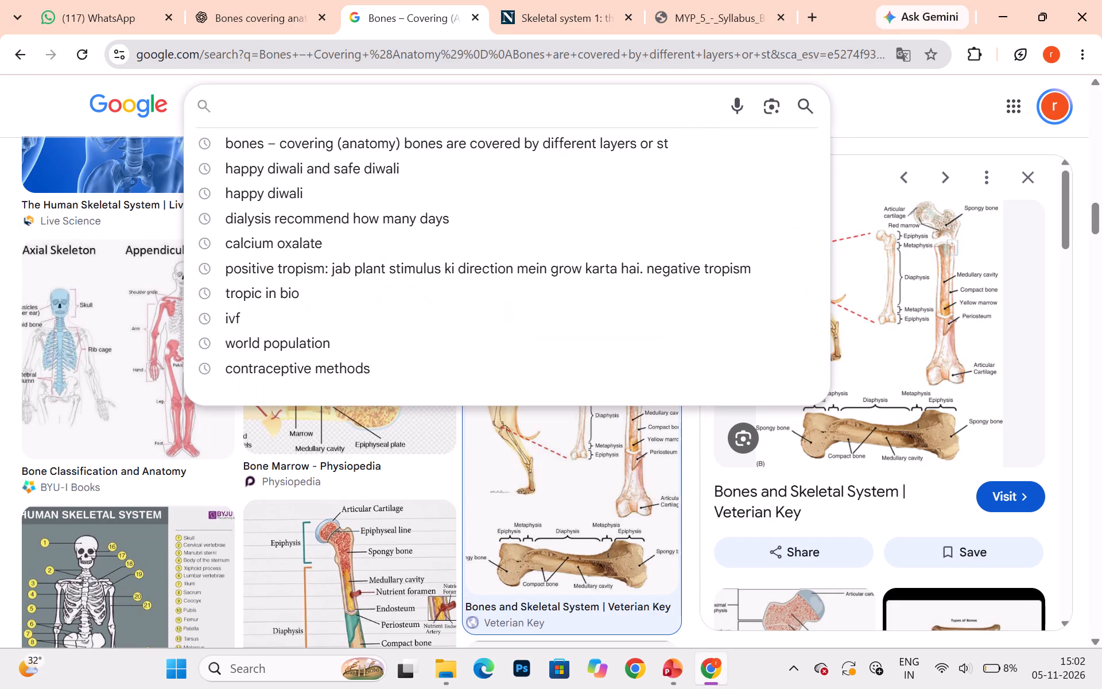
{"action": "type", "text": "axial bones'"}
{"action": "key", "text": "Return"}
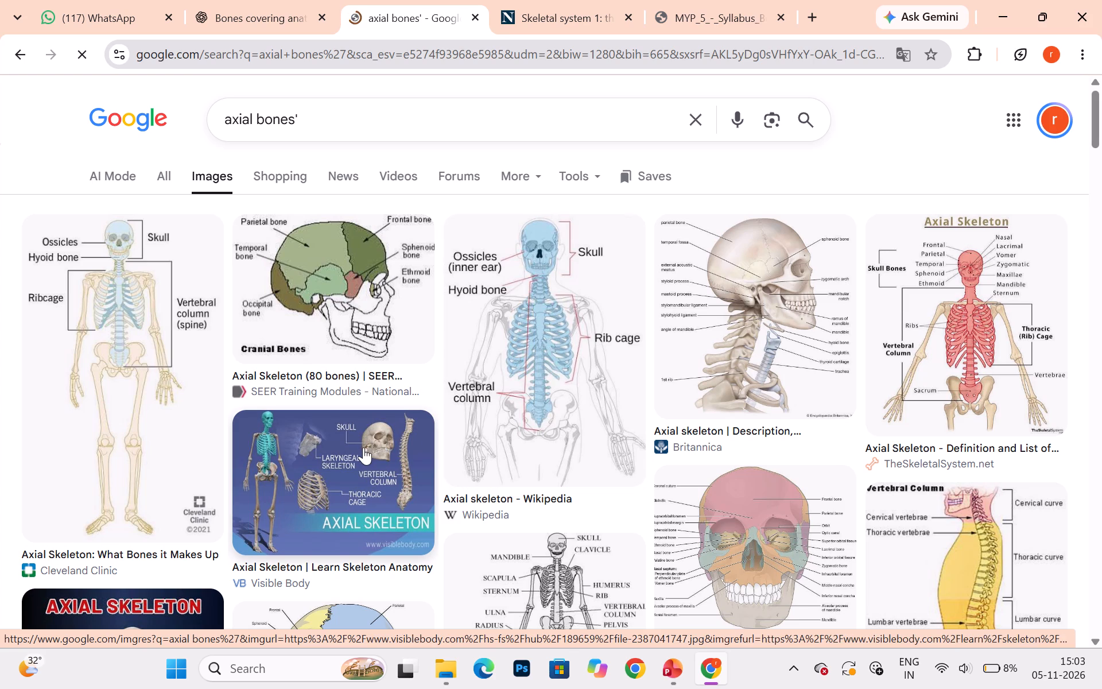
Look through the axial bones image results and copy the GetBodySmart "Axial Skeleton" image with the blue costal cartilages.
{"action": "scroll", "coordinate": [364, 447], "scroll_direction": "down", "scroll_amount": 3}
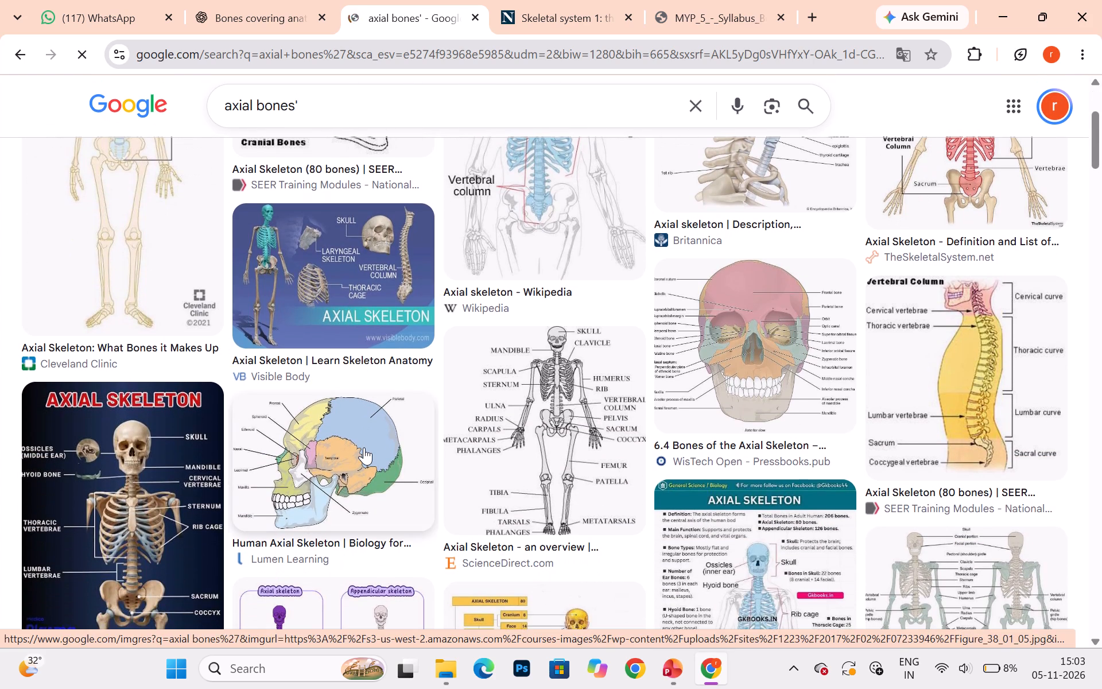
{"action": "scroll", "coordinate": [364, 447], "scroll_direction": "down", "scroll_amount": 3}
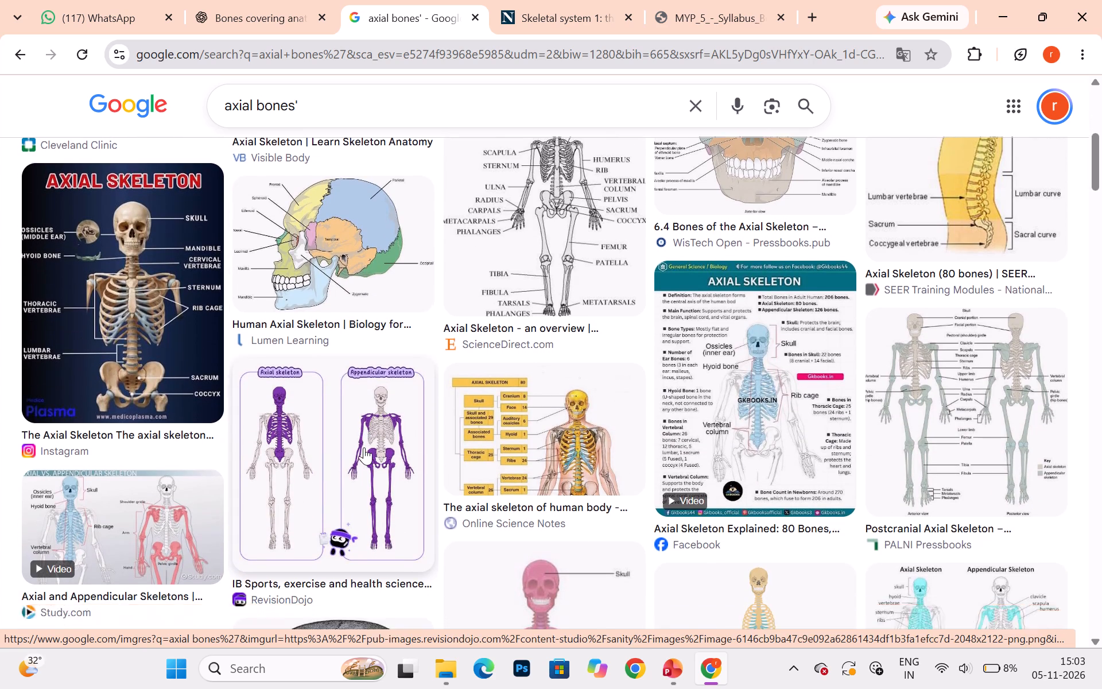
{"action": "scroll", "coordinate": [364, 447], "scroll_direction": "down", "scroll_amount": 1}
{"action": "scroll", "coordinate": [504, 504], "scroll_direction": "down", "scroll_amount": 2}
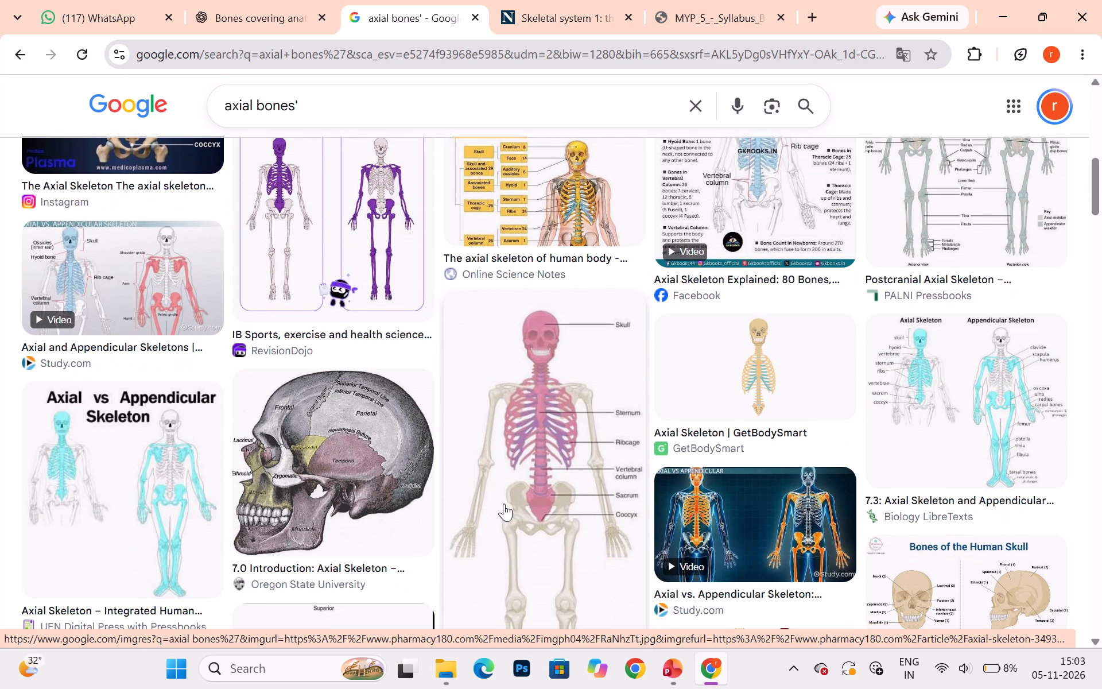
{"action": "scroll", "coordinate": [504, 504], "scroll_direction": "down", "scroll_amount": 3}
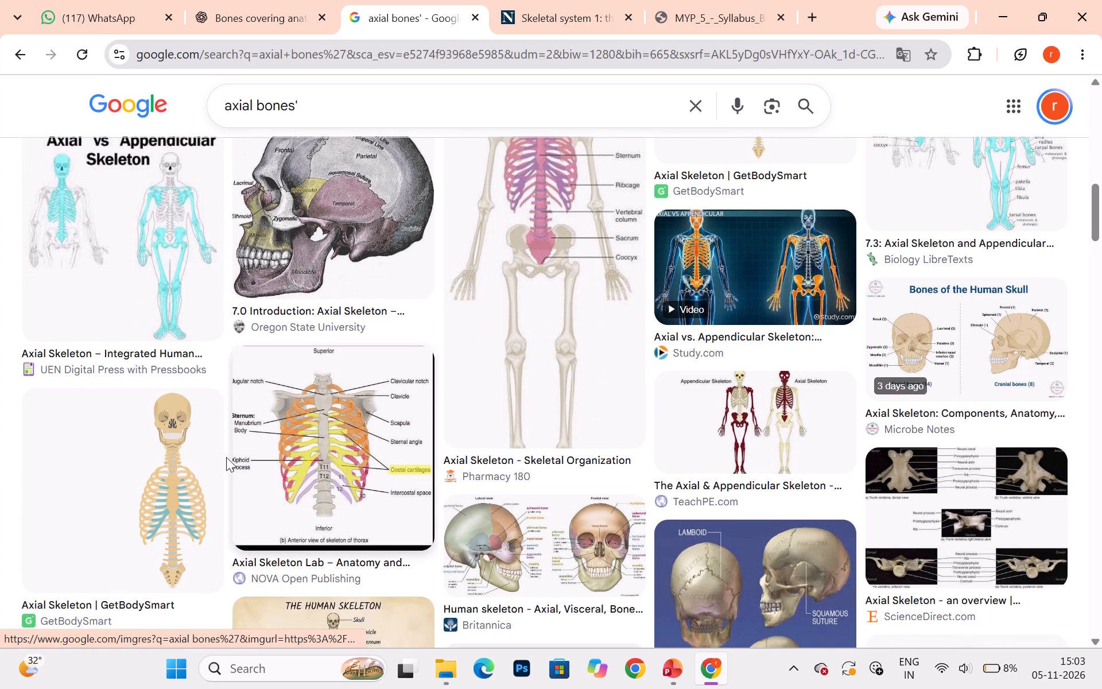
{"action": "left_click", "coordinate": [193, 455]}
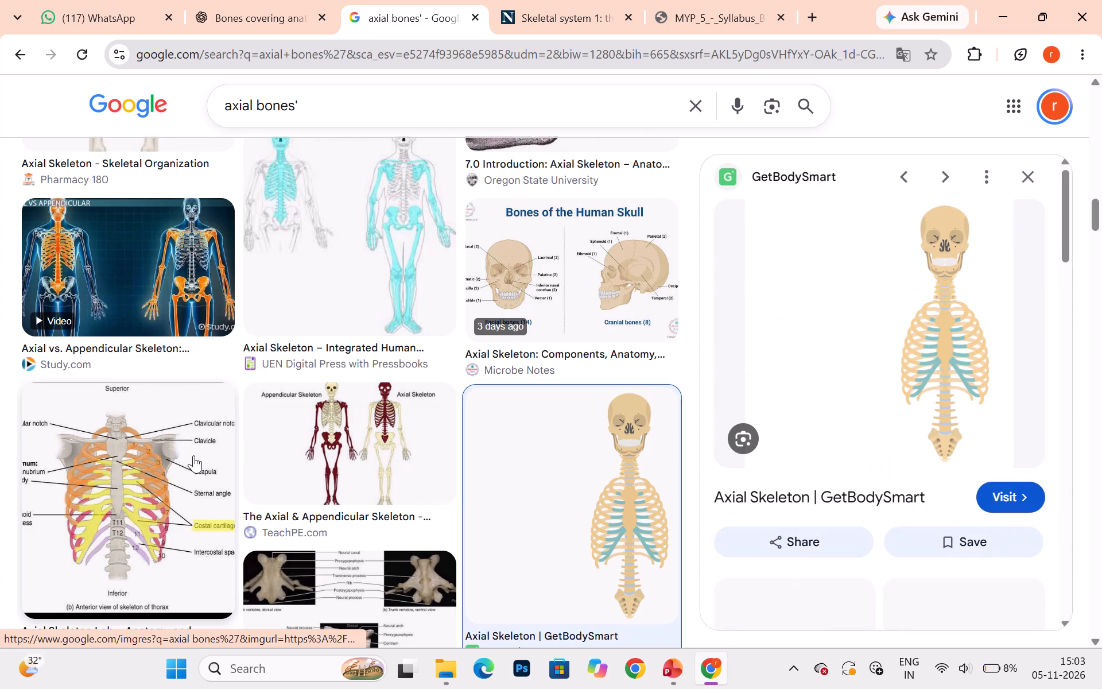
{"action": "right_click", "coordinate": [841, 262]}
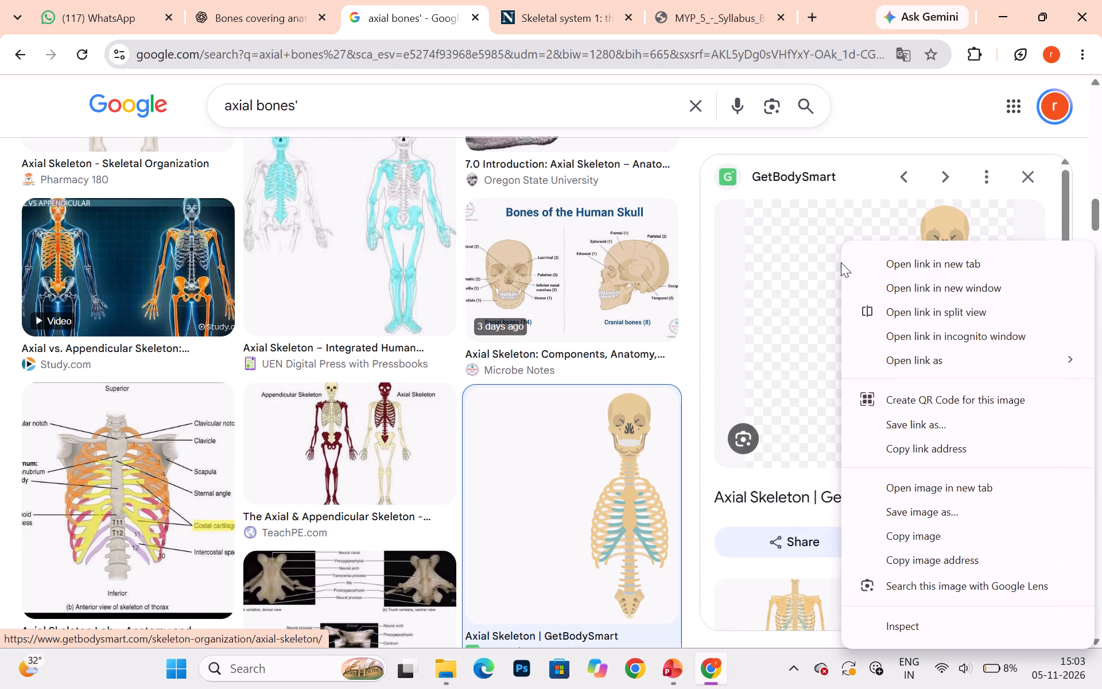
{"action": "left_click", "coordinate": [899, 525]}
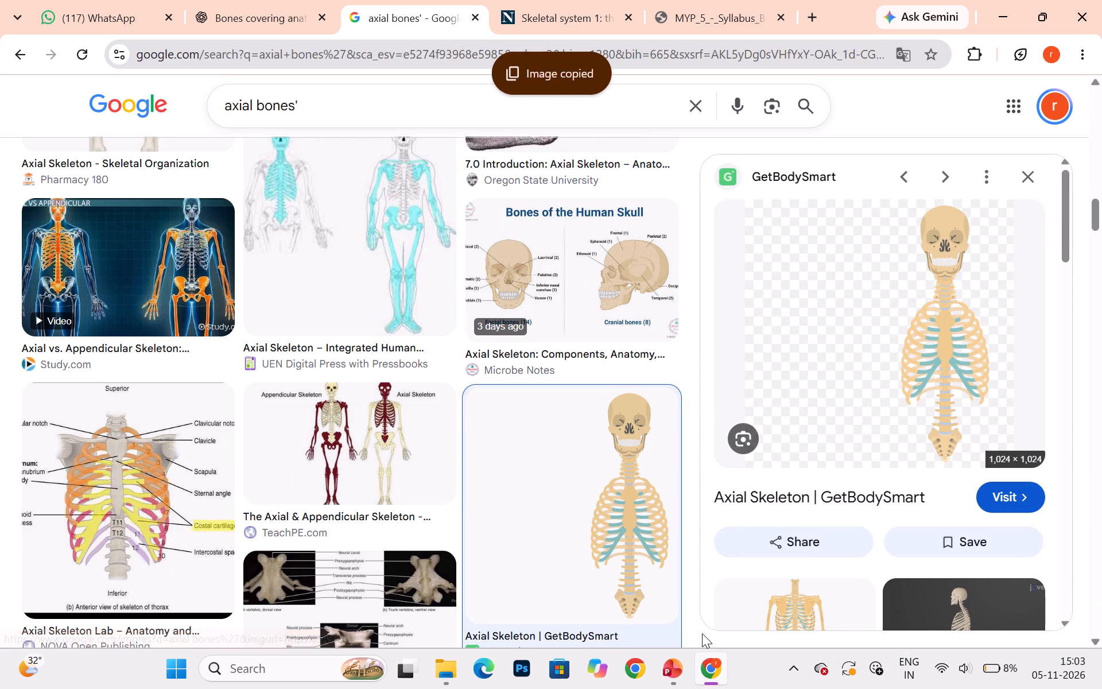
Switch to the Skeleton system presentation, paste the image on slide 9 at the right, and shift the Axial Skeleton diagram slightly left and down.
{"action": "left_click", "coordinate": [796, 585]}
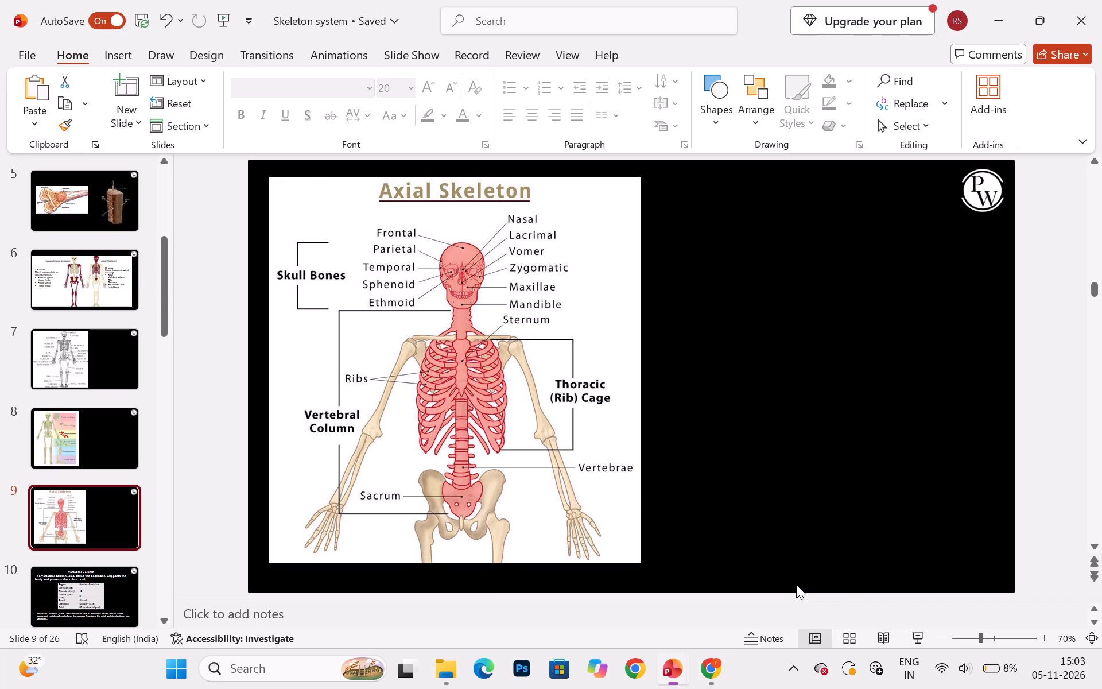
{"action": "left_click", "coordinate": [73, 358]}
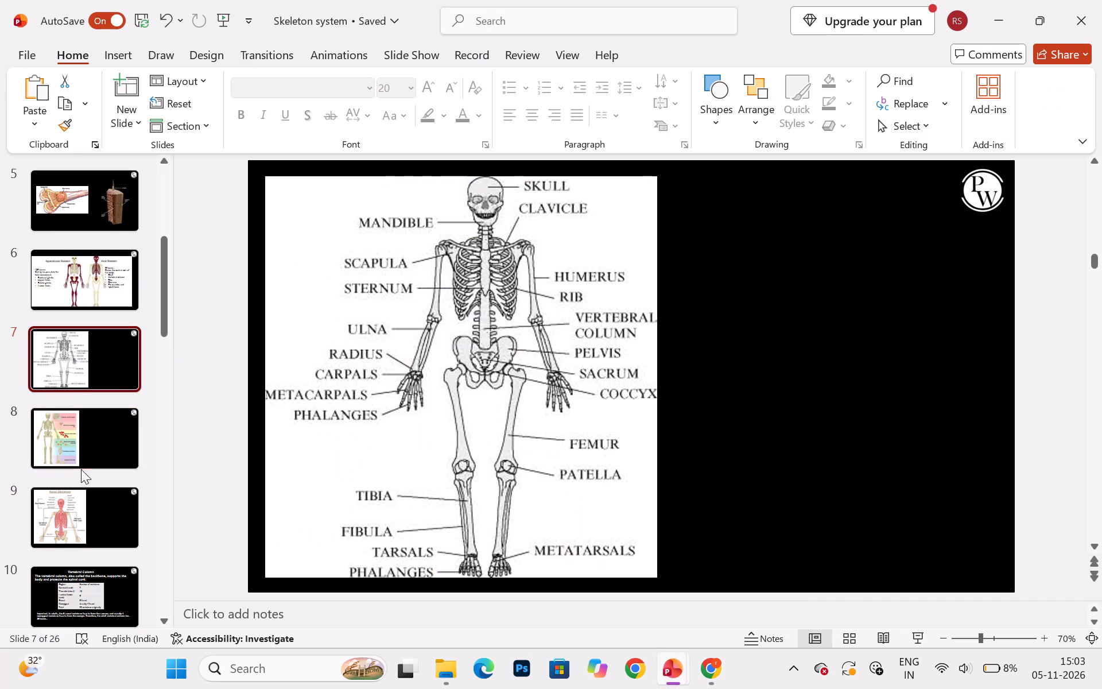
{"action": "left_click", "coordinate": [99, 456]}
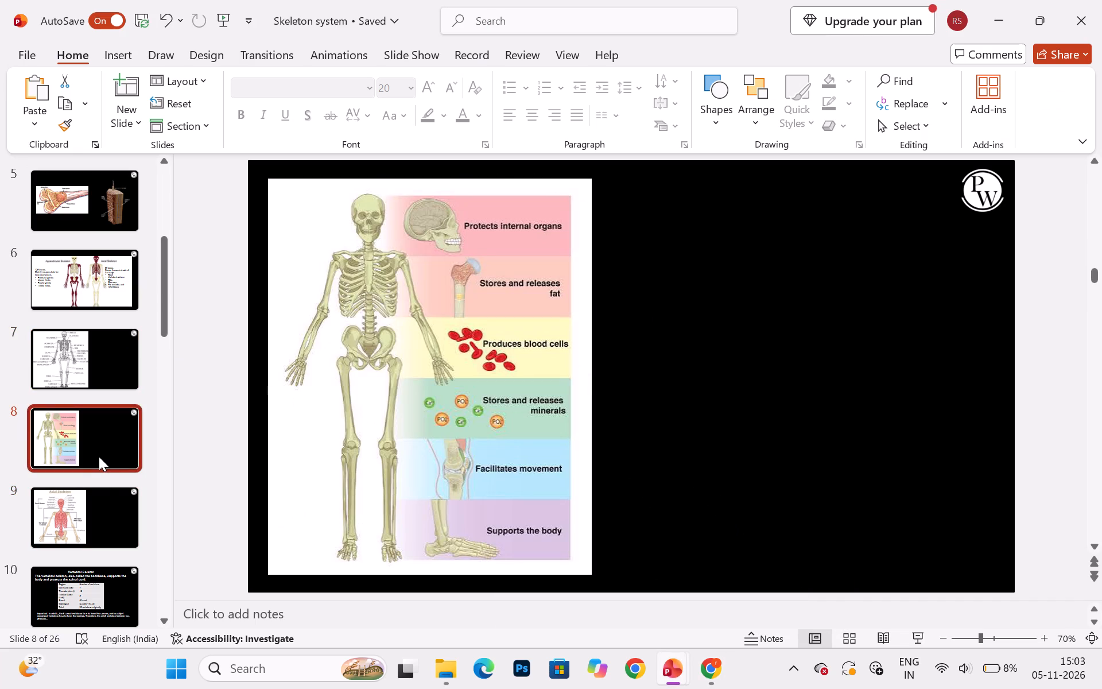
{"action": "left_click", "coordinate": [102, 500]}
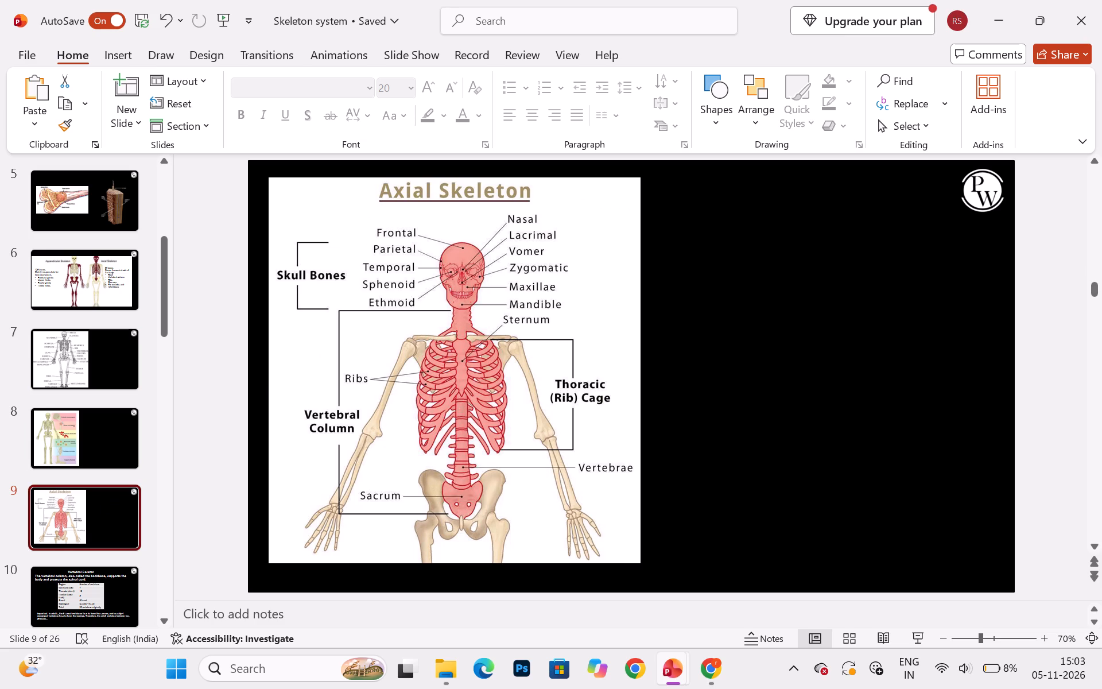
{"action": "key", "text": "ctrl+v"}
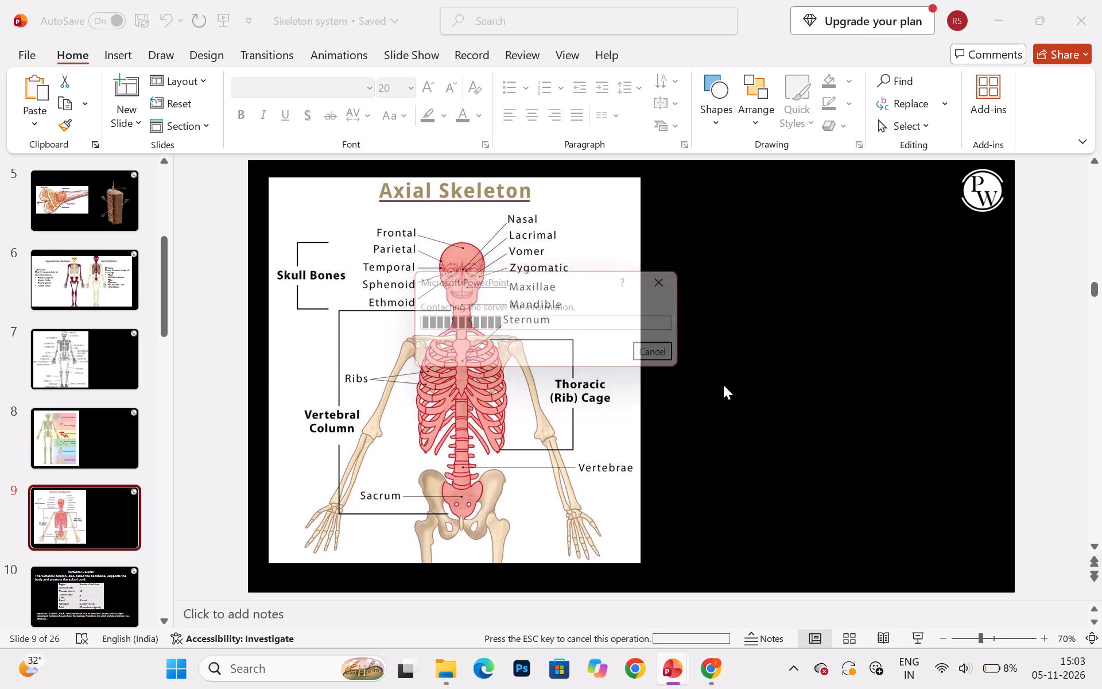
{"action": "left_click_drag", "start_coordinate": [725, 342], "coordinate": [742, 342]}
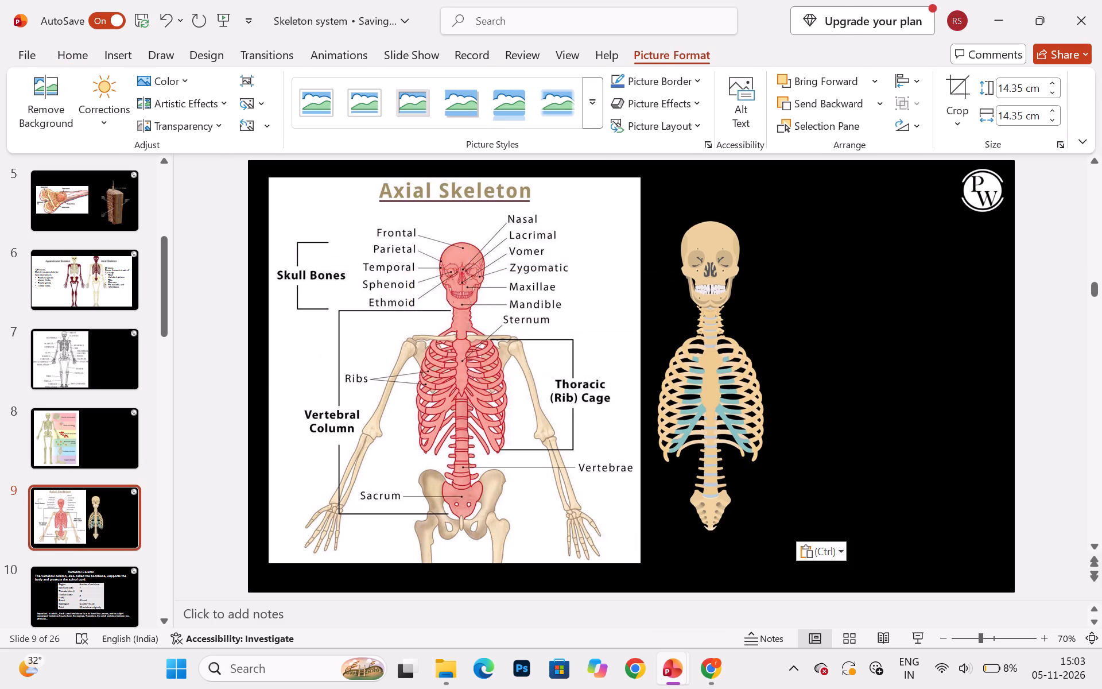
{"action": "left_click_drag", "start_coordinate": [742, 342], "coordinate": [833, 341]}
{"action": "left_click_drag", "start_coordinate": [496, 373], "coordinate": [495, 375]}
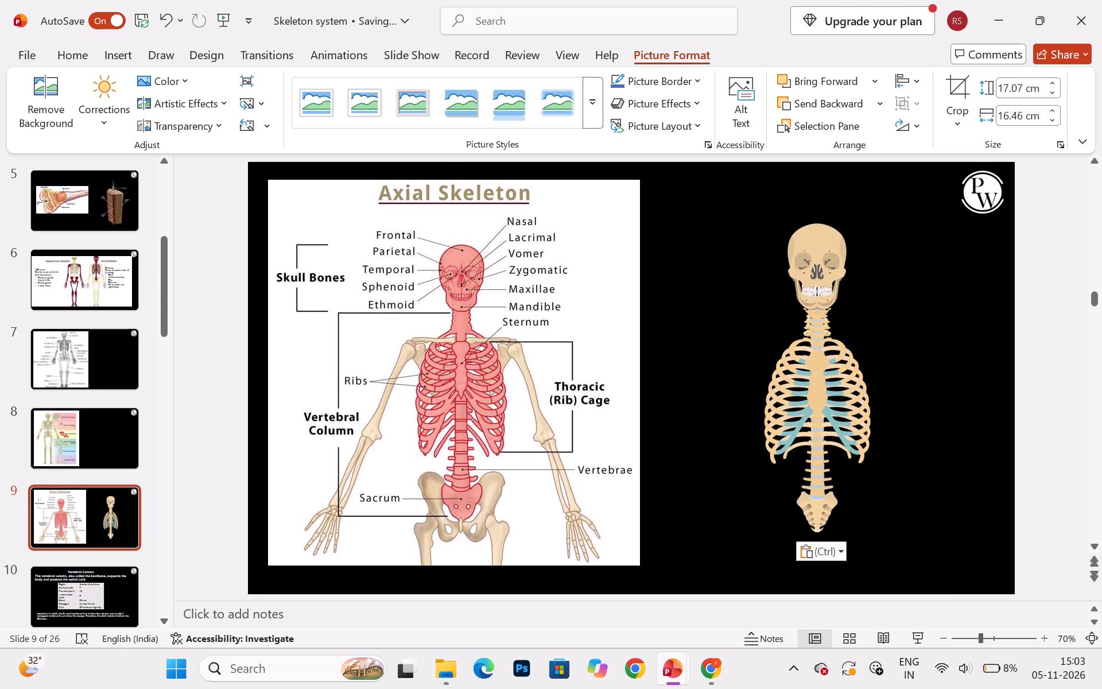
{"action": "left_click_drag", "start_coordinate": [495, 375], "coordinate": [486, 392]}
{"action": "left_click_drag", "start_coordinate": [849, 374], "coordinate": [866, 384]}
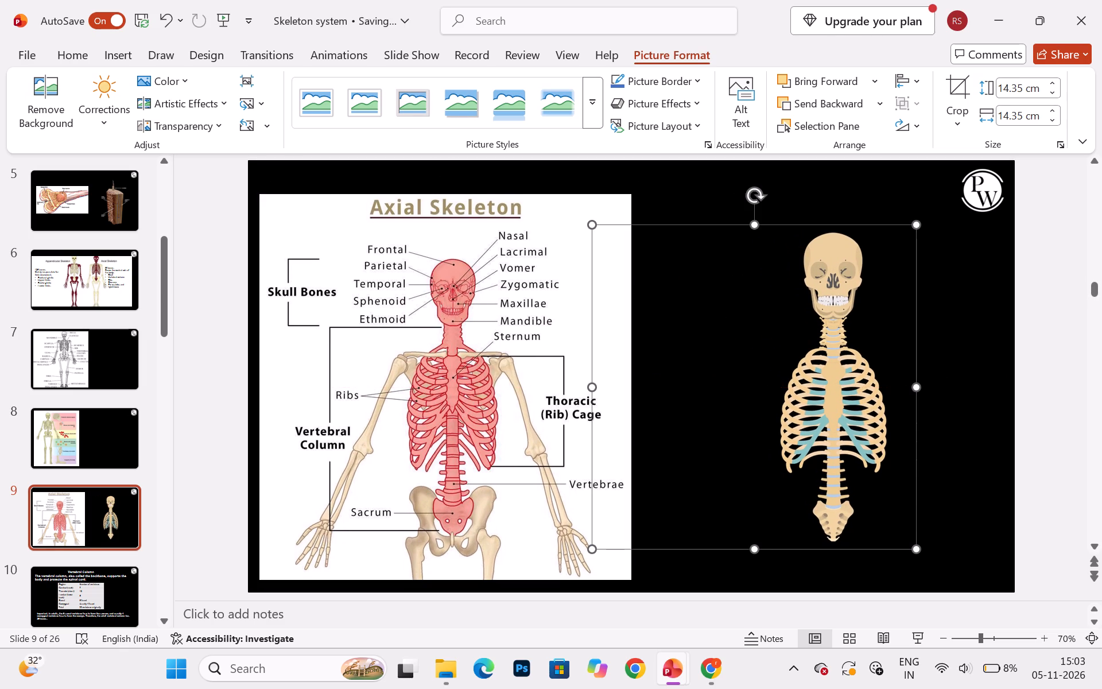
{"action": "left_click", "coordinate": [1054, 393]}
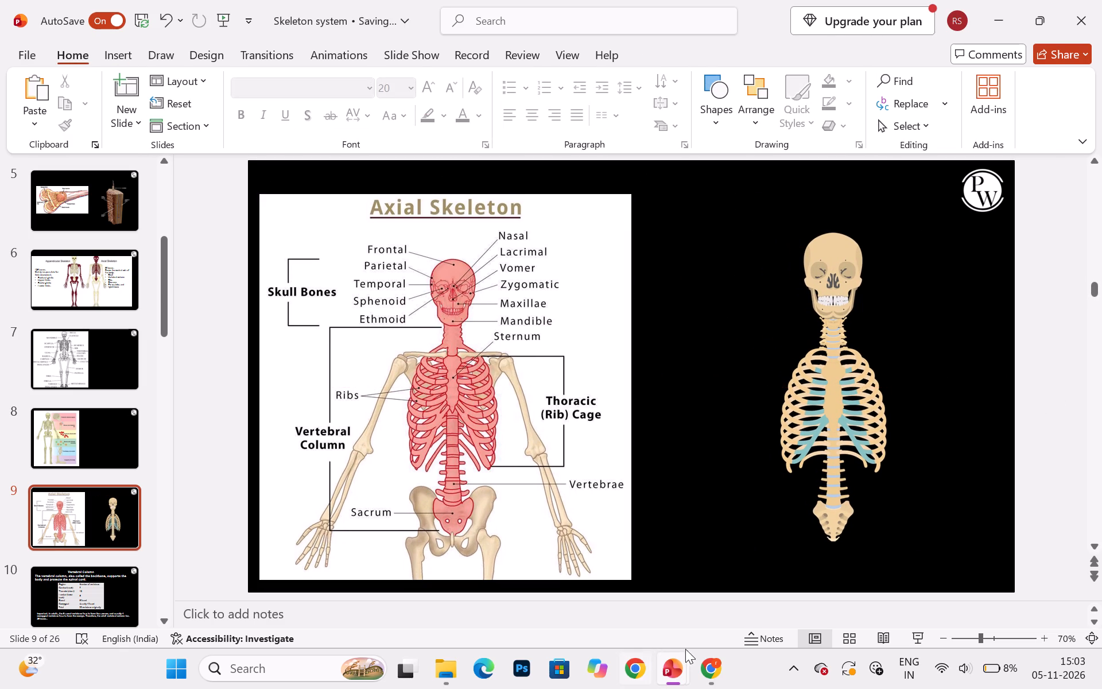
Switch back to Chrome, look further through the axial bones results, and search Google Images for "rib cage".
{"action": "left_click", "coordinate": [710, 660]}
{"action": "scroll", "coordinate": [509, 524], "scroll_direction": "down", "scroll_amount": 4}
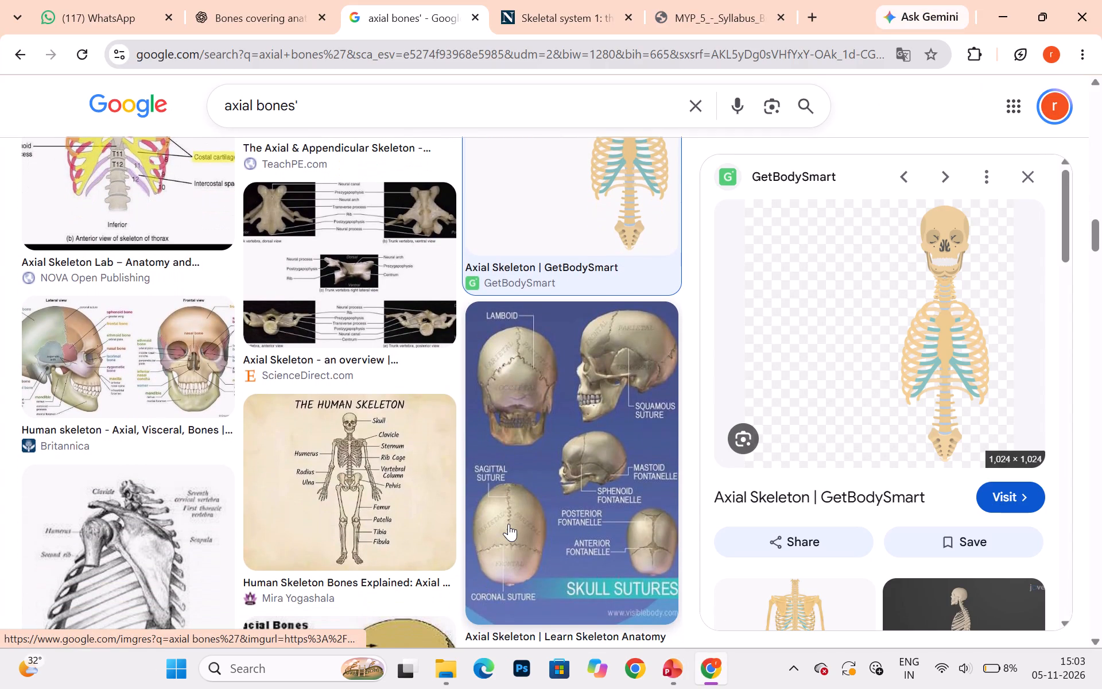
{"action": "scroll", "coordinate": [509, 524], "scroll_direction": "down", "scroll_amount": 3}
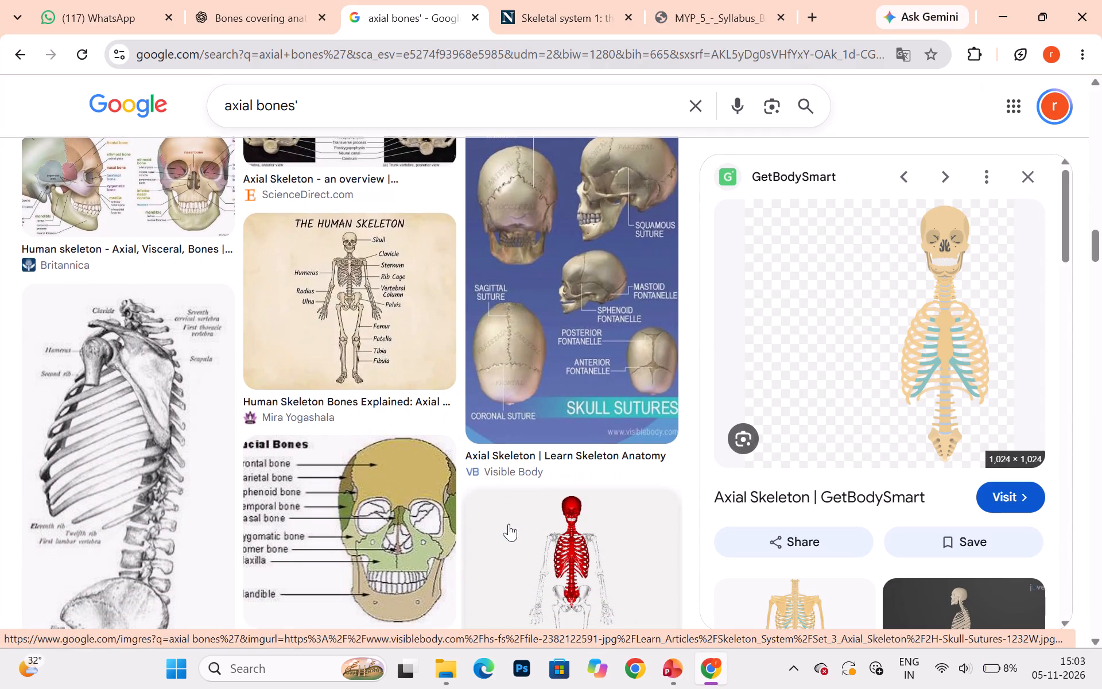
{"action": "scroll", "coordinate": [457, 563], "scroll_direction": "down", "scroll_amount": 2}
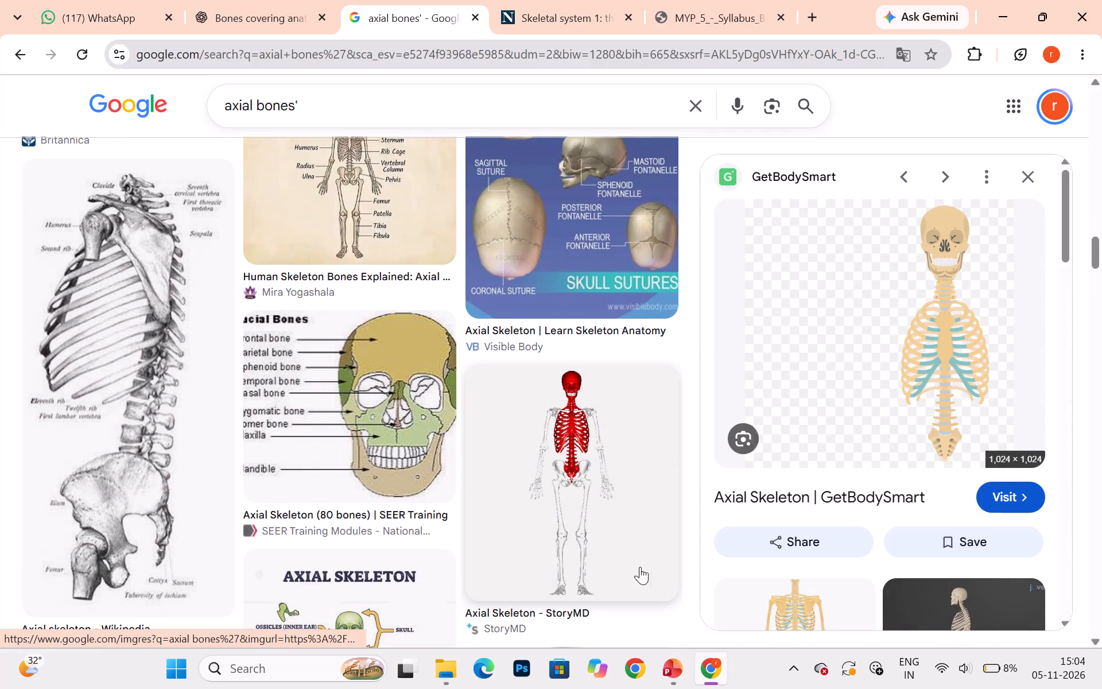
{"action": "triple_click", "coordinate": [383, 106]}
{"action": "left_click", "coordinate": [383, 106]}
{"action": "key", "text": "BackSpace"}
{"action": "type", "text": "rib cah"}
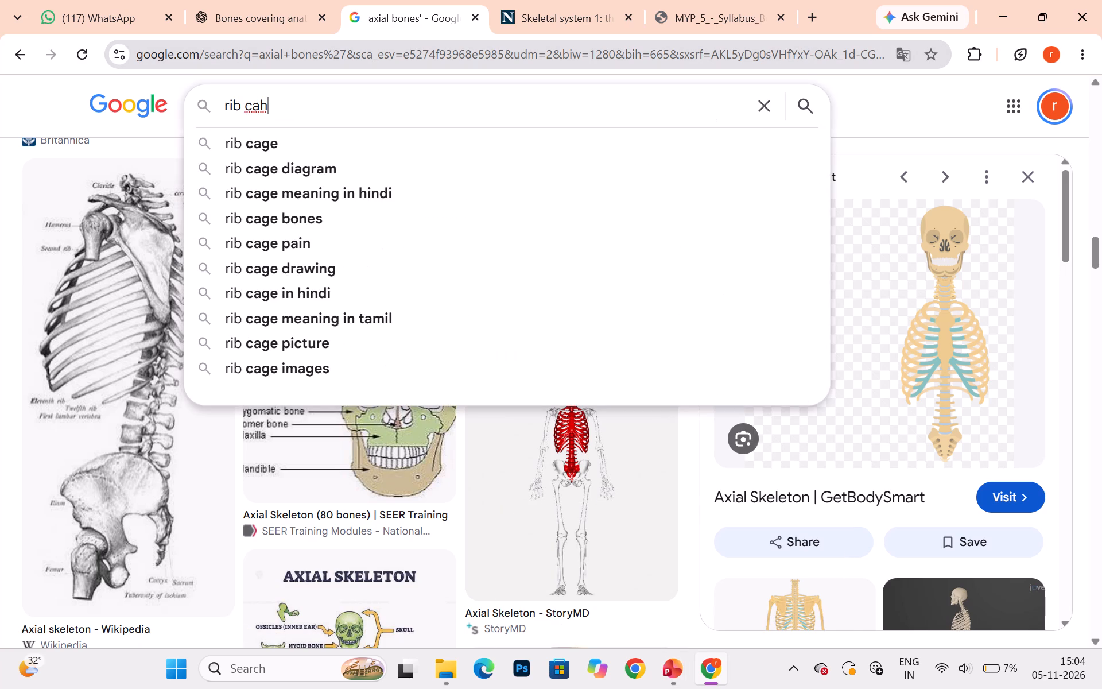
{"action": "key", "text": "BackSpace"}
{"action": "type", "text": "ge"}
{"action": "key", "text": "Return"}
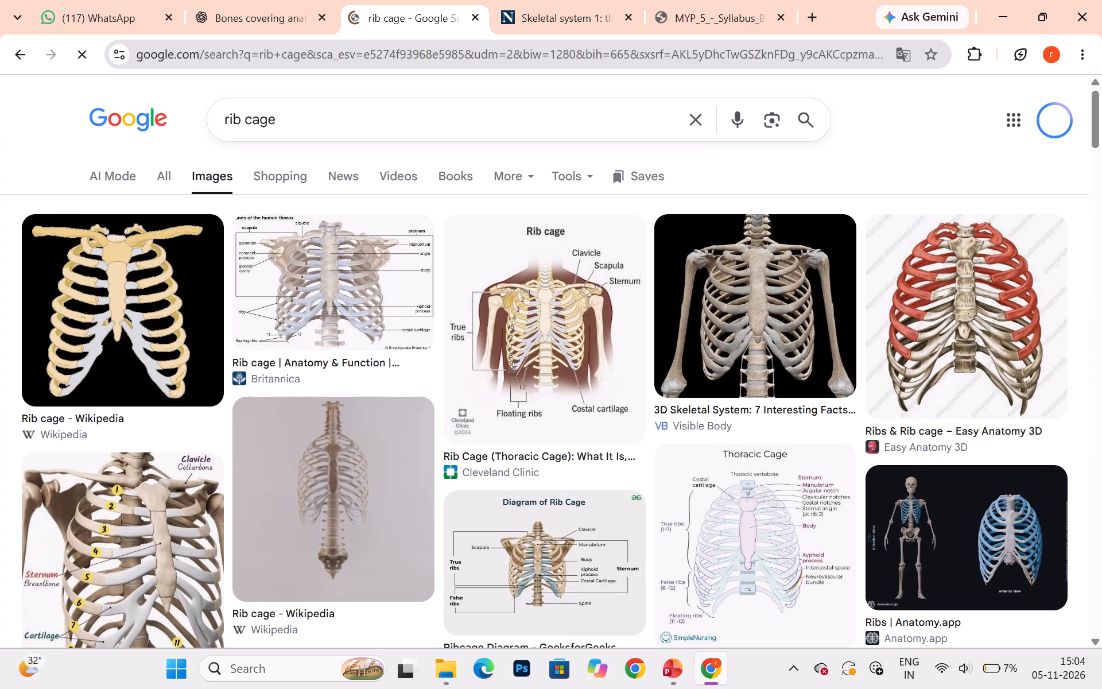
Copy the Wikipedia rib cage image into a new slide after slide 9 of the Skeleton system presentation, placing it on the slide's right half.
{"action": "left_click", "coordinate": [99, 265]}
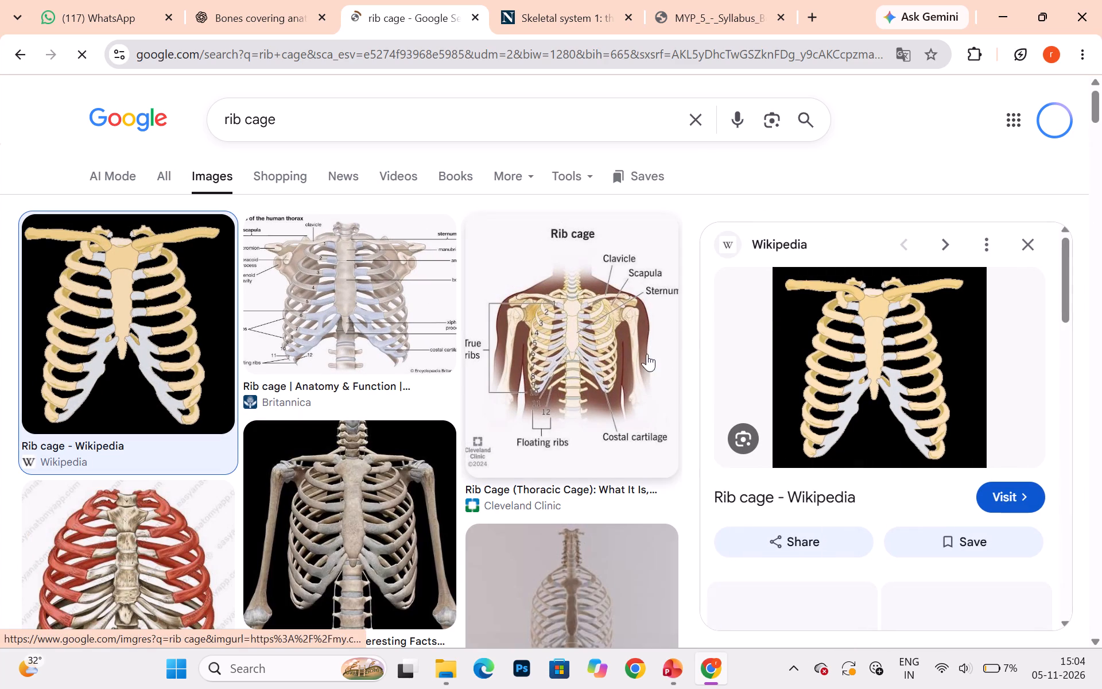
{"action": "right_click", "coordinate": [790, 316]}
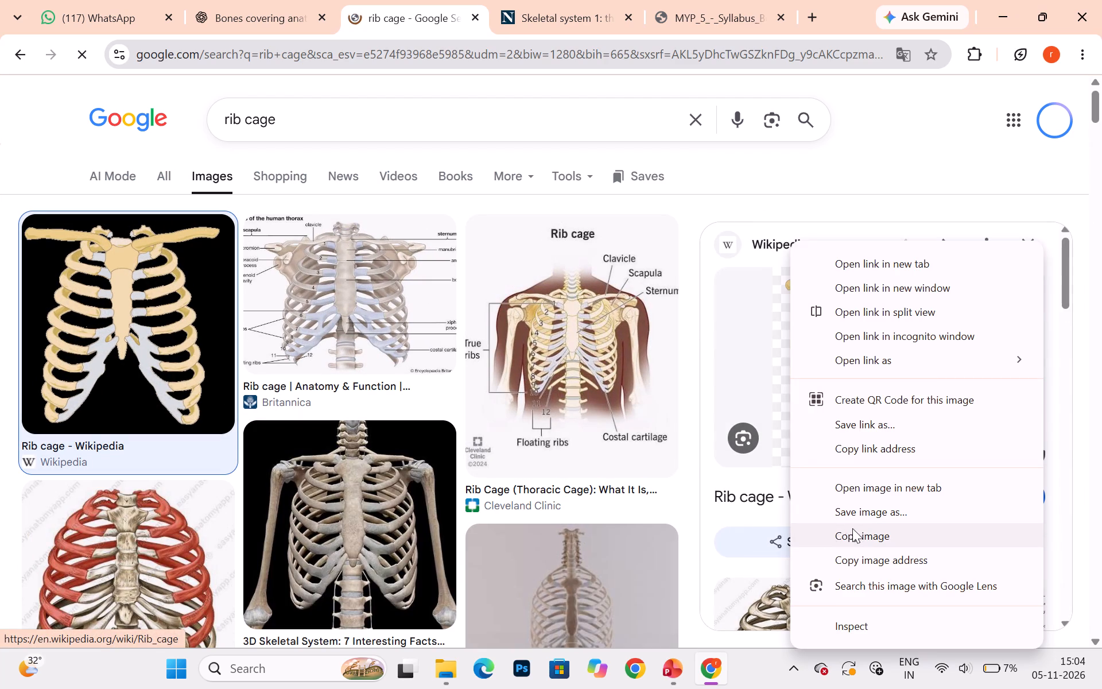
{"action": "left_click", "coordinate": [859, 527]}
{"action": "left_click", "coordinate": [680, 662]}
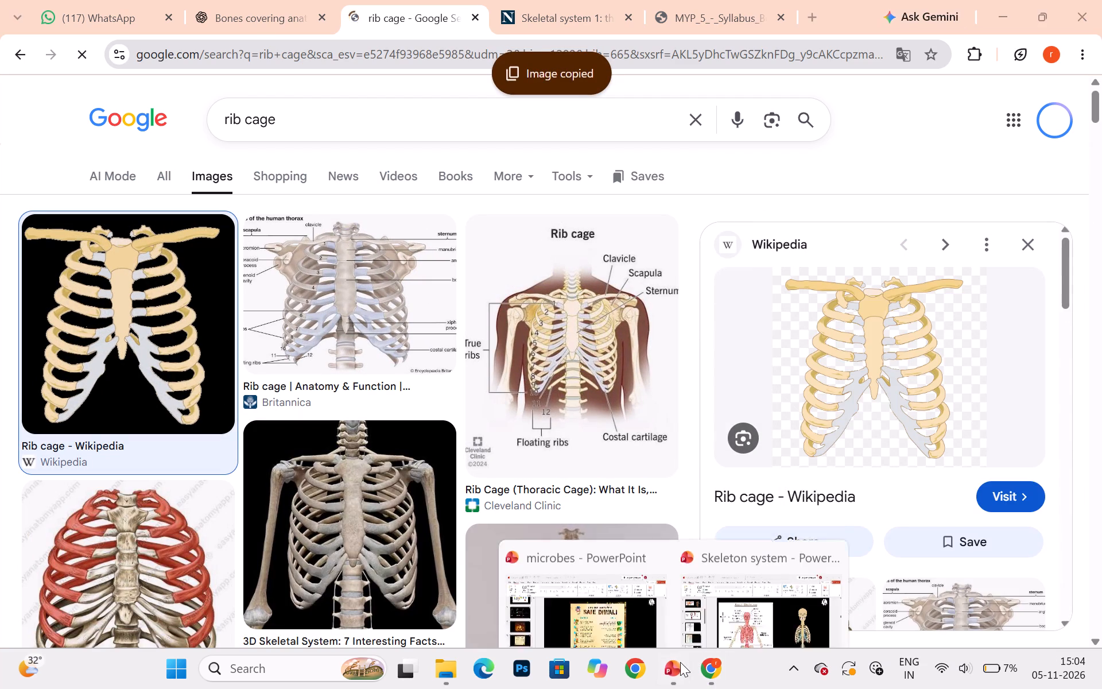
{"action": "left_click", "coordinate": [770, 595]}
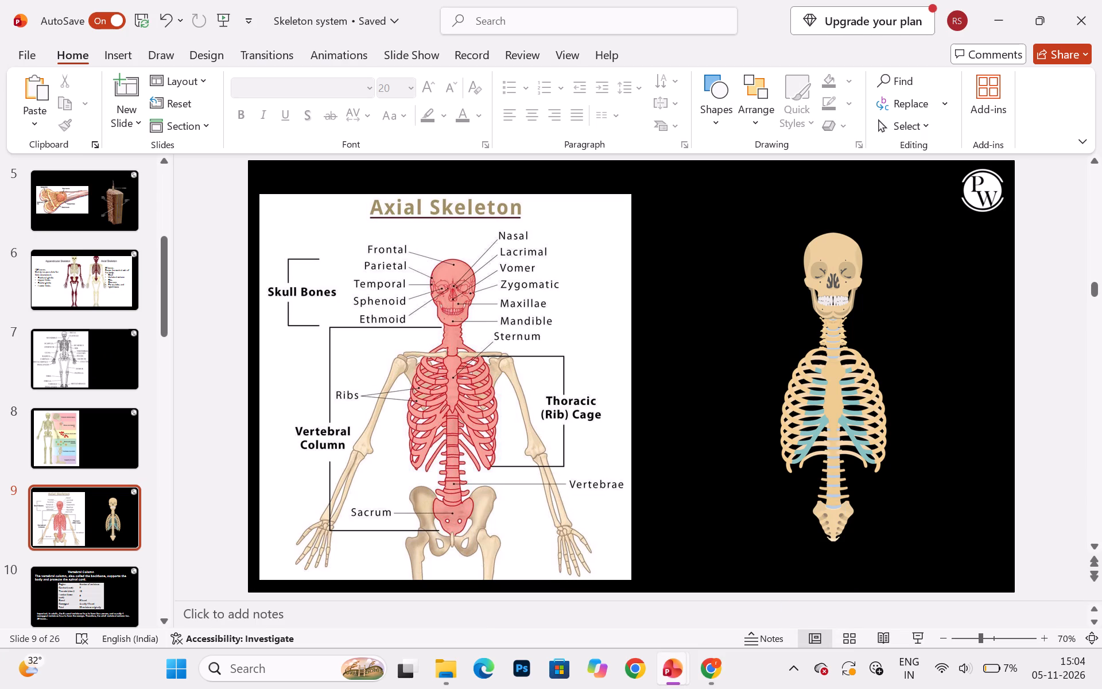
{"action": "left_click", "coordinate": [119, 84]}
{"action": "key", "text": "ctrl+v"}
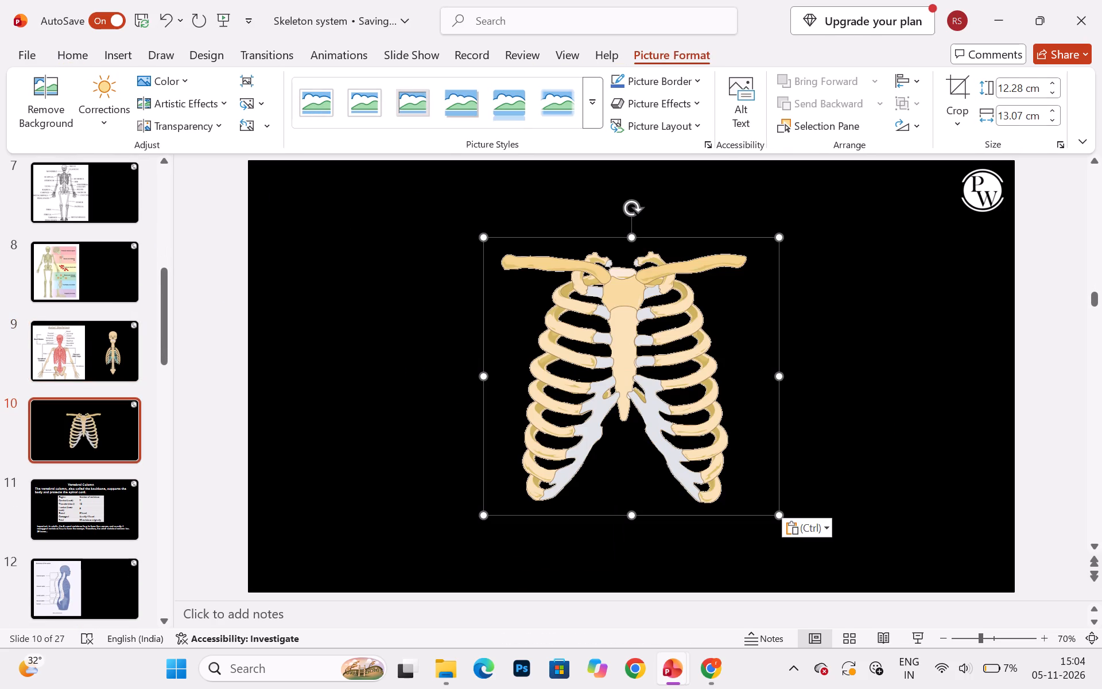
{"action": "left_click_drag", "start_coordinate": [623, 375], "coordinate": [817, 391]}
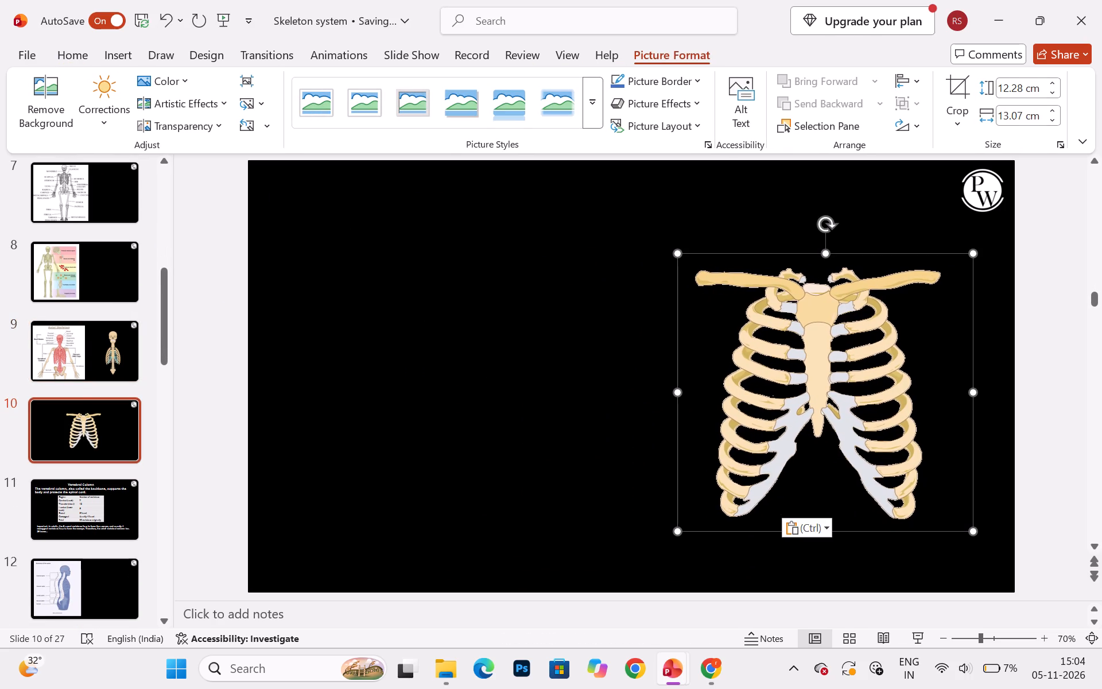
Copy the numbered "Rib Cage" image by Human Body Learning from the Chrome image results and return to the Skeleton system presentation.
{"action": "left_click", "coordinate": [709, 667]}
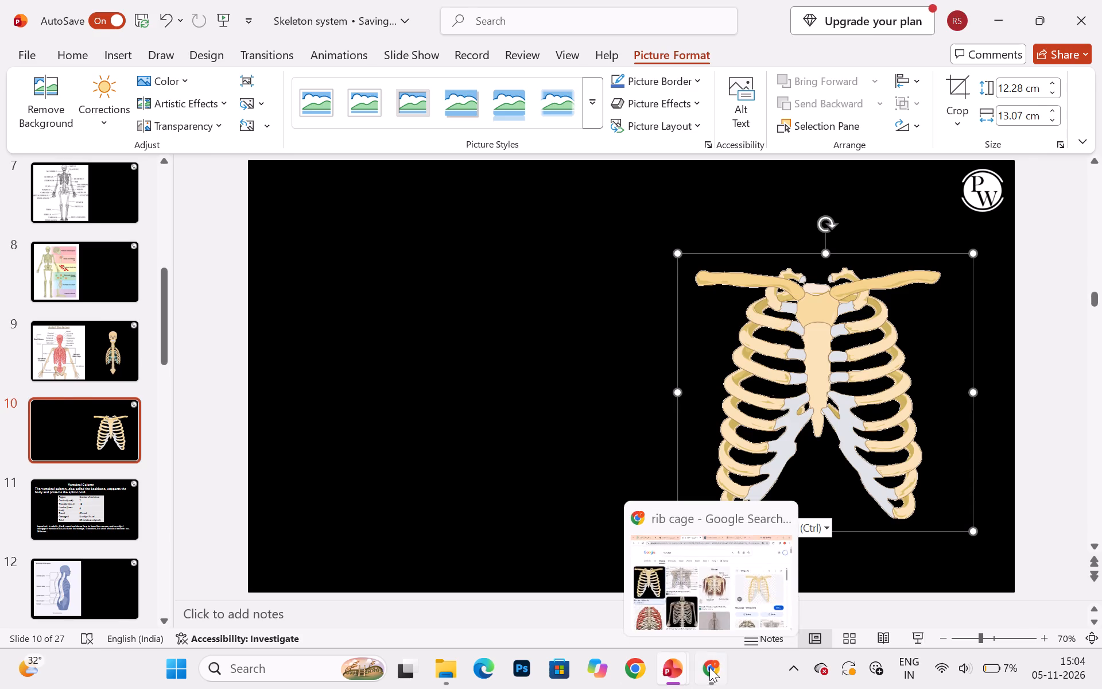
{"action": "scroll", "coordinate": [410, 415], "scroll_direction": "down", "scroll_amount": 4}
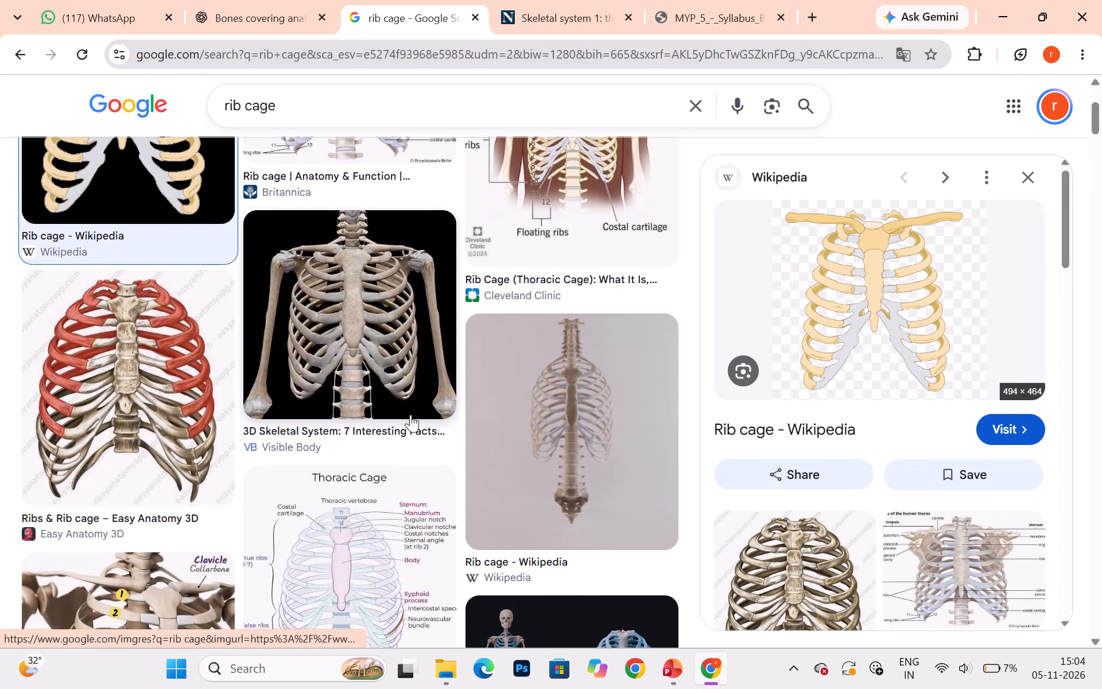
{"action": "scroll", "coordinate": [410, 415], "scroll_direction": "down", "scroll_amount": 4}
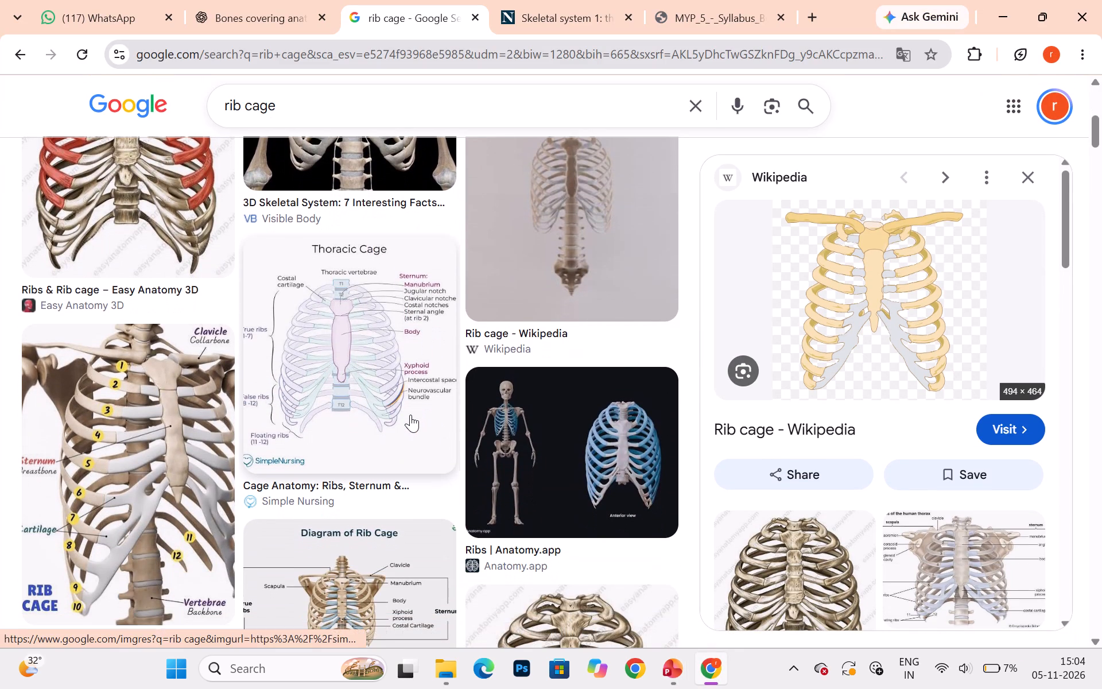
{"action": "scroll", "coordinate": [410, 415], "scroll_direction": "down", "scroll_amount": 1}
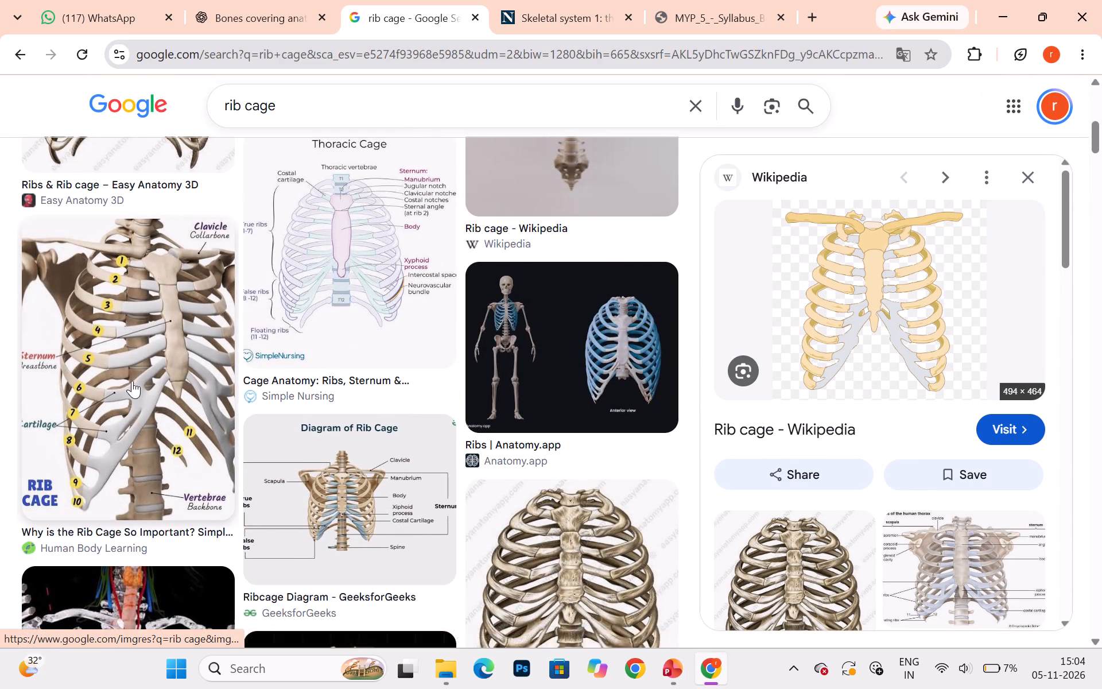
{"action": "left_click", "coordinate": [130, 378]}
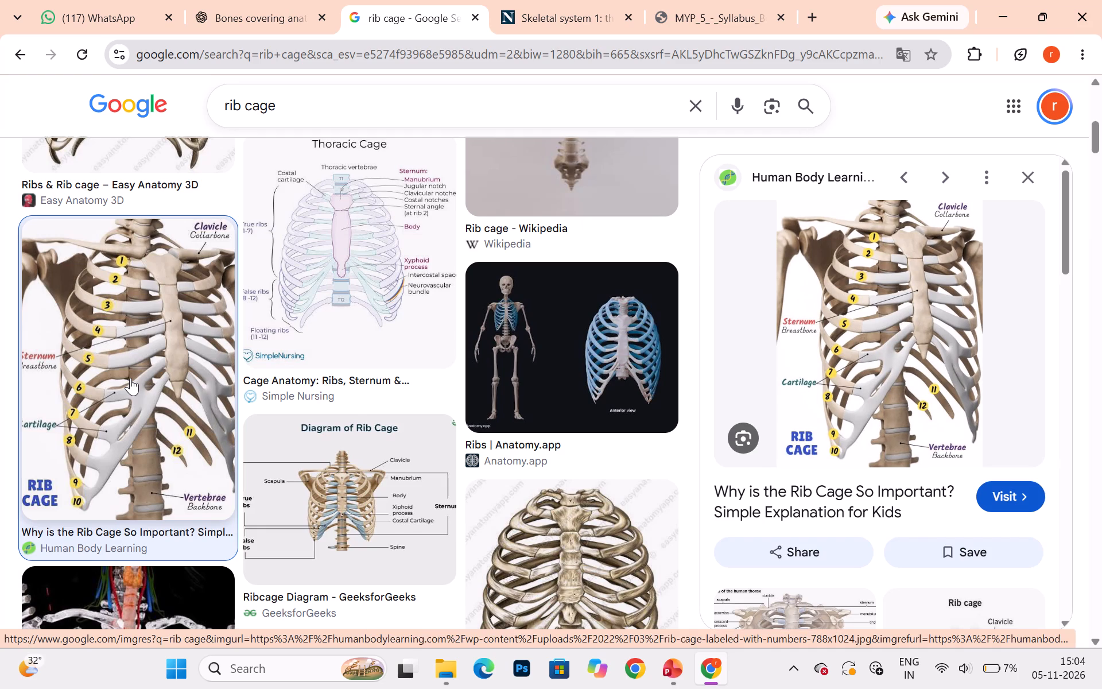
{"action": "right_click", "coordinate": [820, 292]}
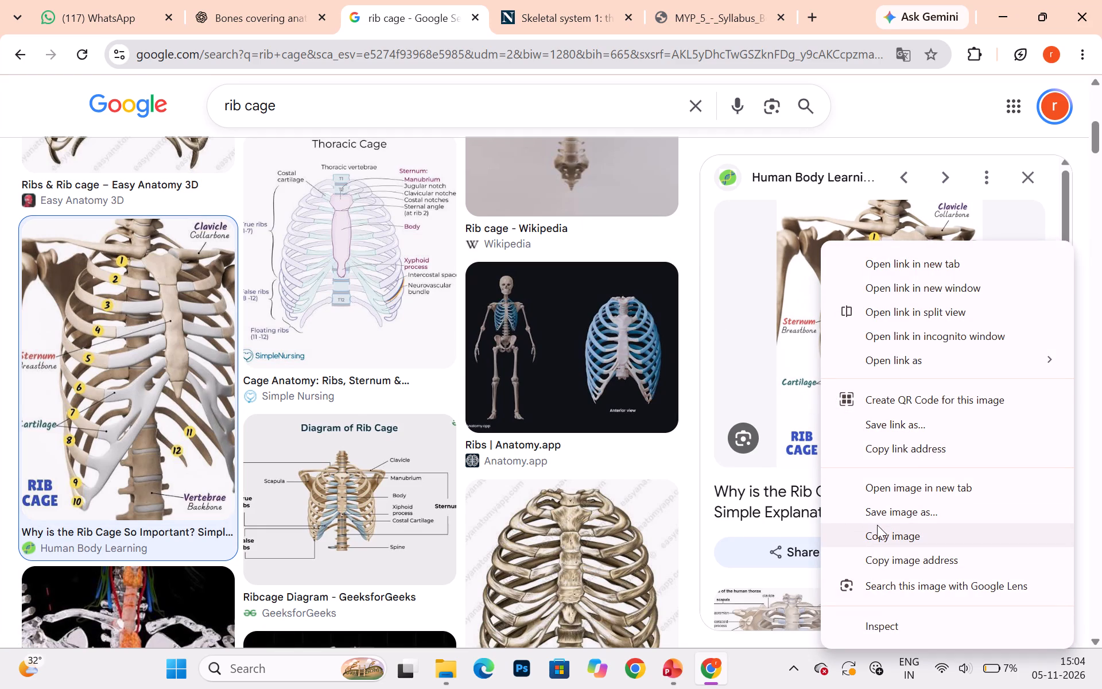
{"action": "left_click", "coordinate": [883, 533]}
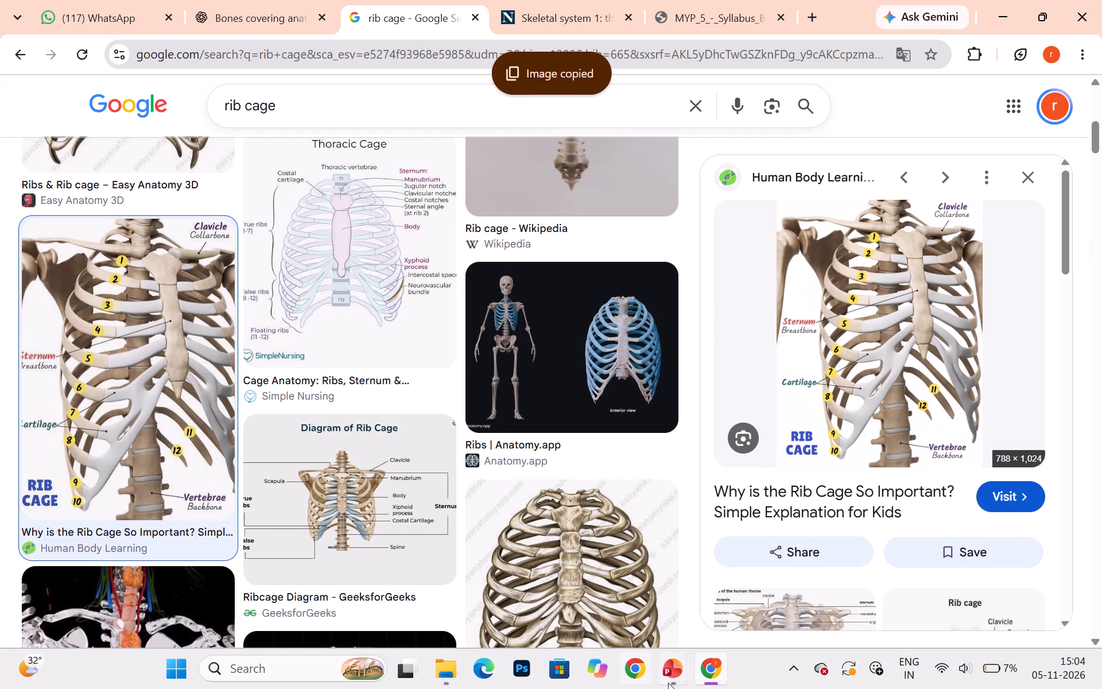
{"action": "left_click", "coordinate": [793, 575]}
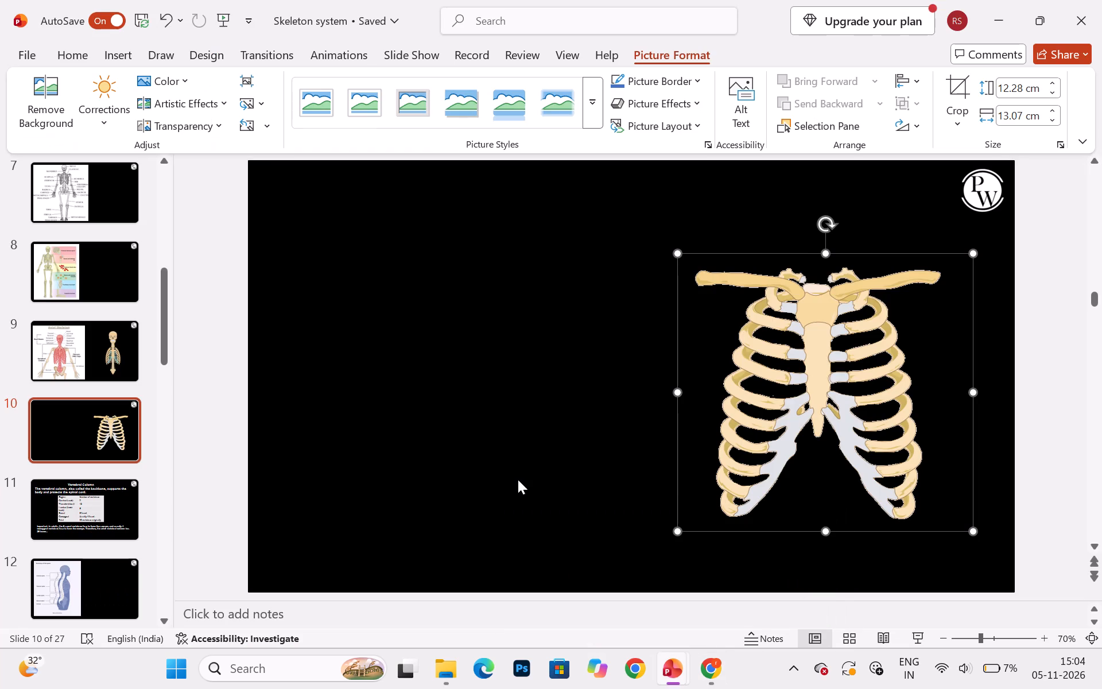
Paste the numbered Rib Cage image on slide 10, place it on the slide's left half and enlarge it to about 16.5 × 12.7 cm.
{"action": "left_click", "coordinate": [517, 479]}
{"action": "key", "text": "ctrl+v"}
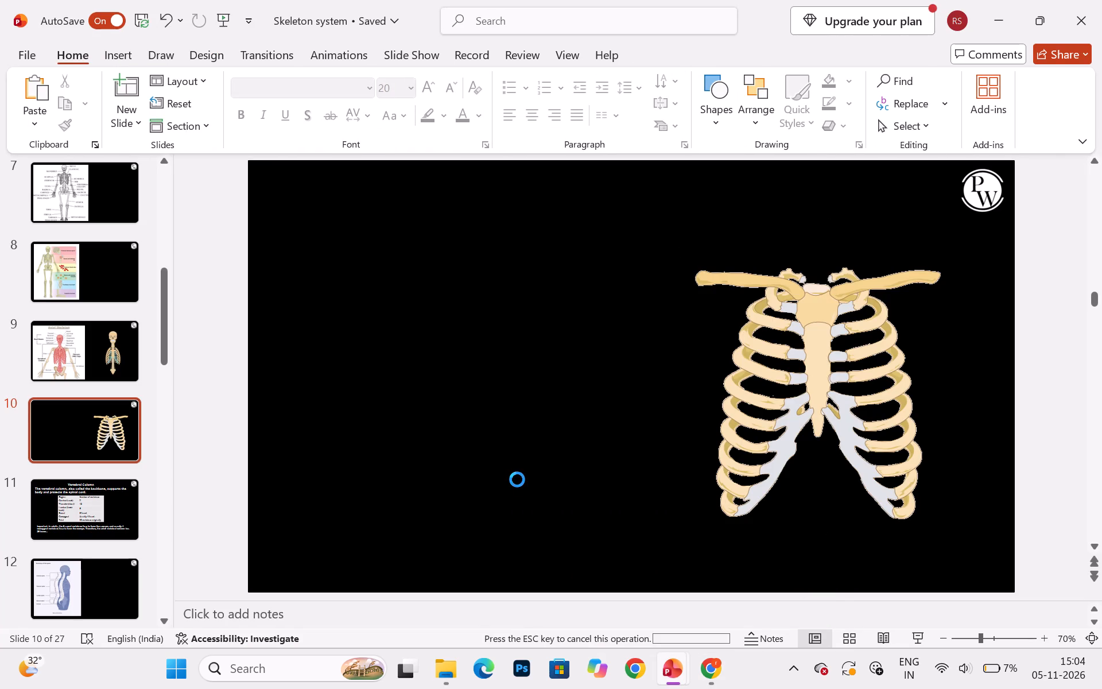
{"action": "left_click_drag", "start_coordinate": [566, 425], "coordinate": [370, 413]}
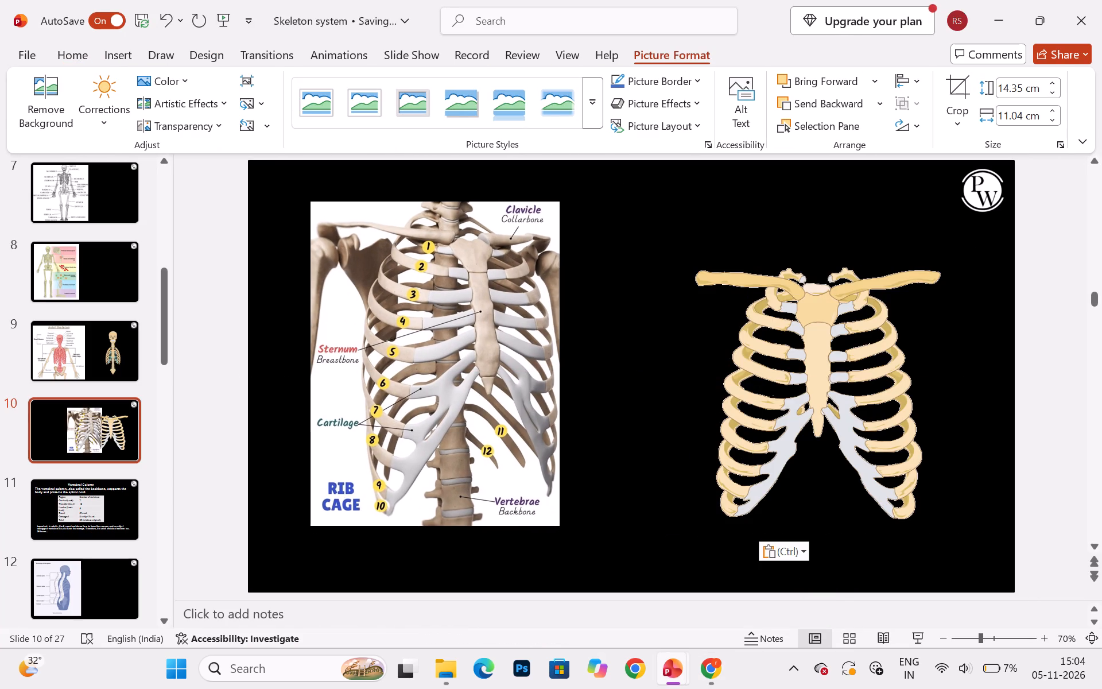
{"action": "left_click_drag", "start_coordinate": [370, 413], "coordinate": [327, 403]}
{"action": "left_click_drag", "start_coordinate": [518, 521], "coordinate": [561, 531]}
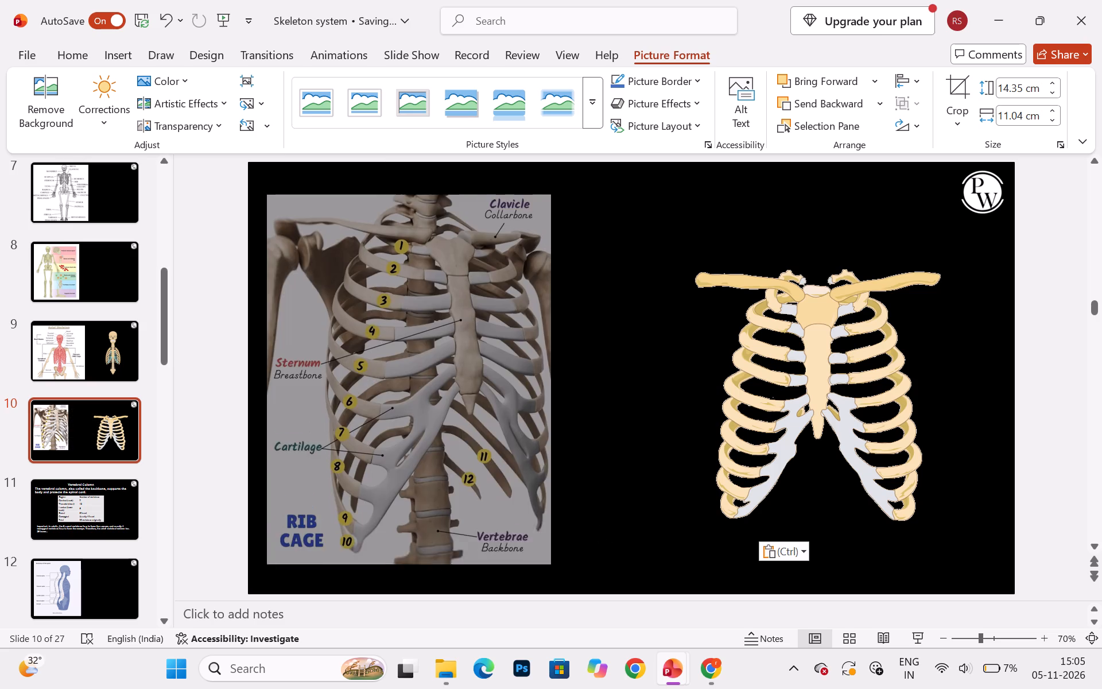
{"action": "left_click_drag", "start_coordinate": [561, 531], "coordinate": [553, 528]}
{"action": "left_click_drag", "start_coordinate": [424, 475], "coordinate": [420, 479]}
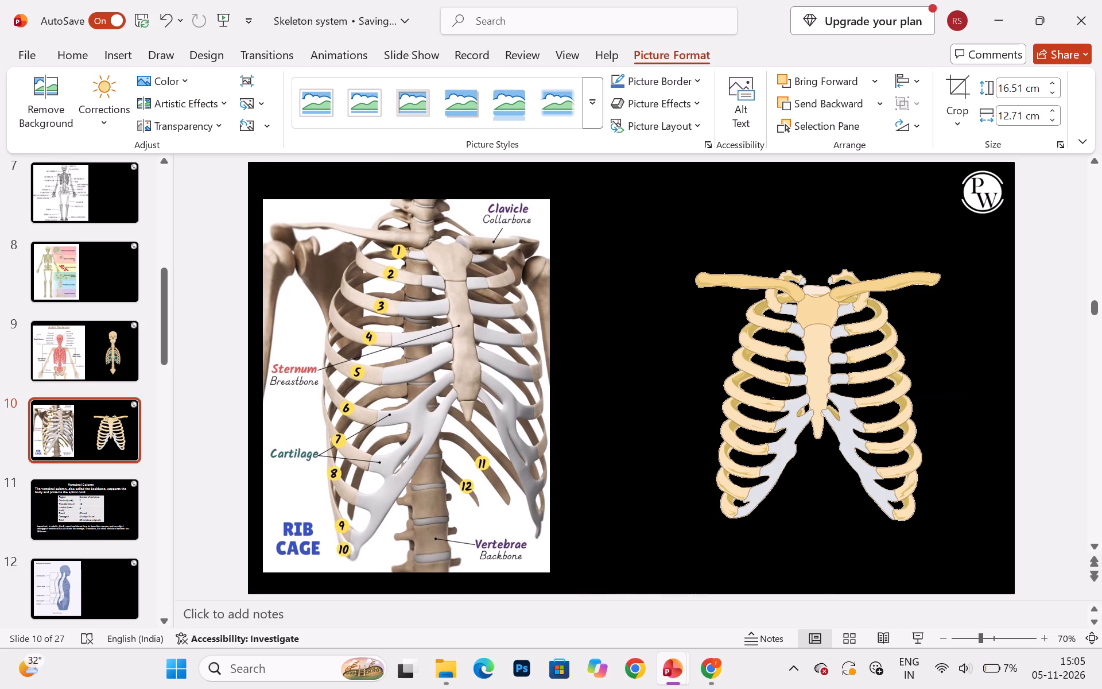
{"action": "left_click_drag", "start_coordinate": [420, 479], "coordinate": [418, 479]}
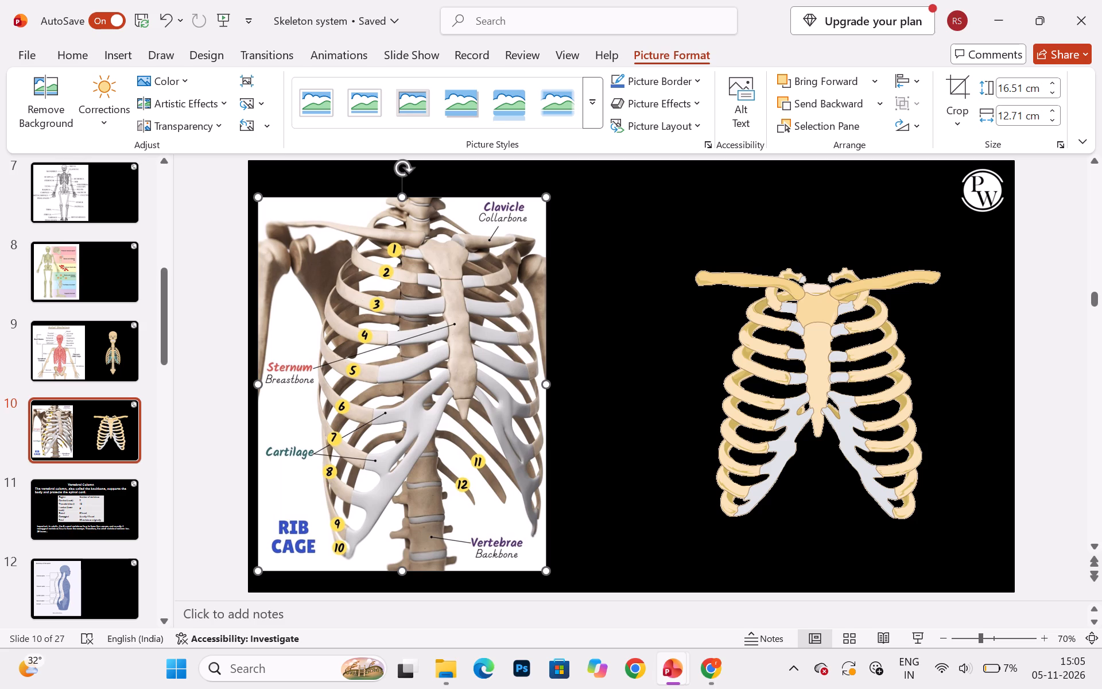
Move the unlabelled rib cage drawing on slide 10 left, next to the numbered image, and dismiss the battery notice.
{"action": "left_click_drag", "start_coordinate": [777, 364], "coordinate": [677, 362]}
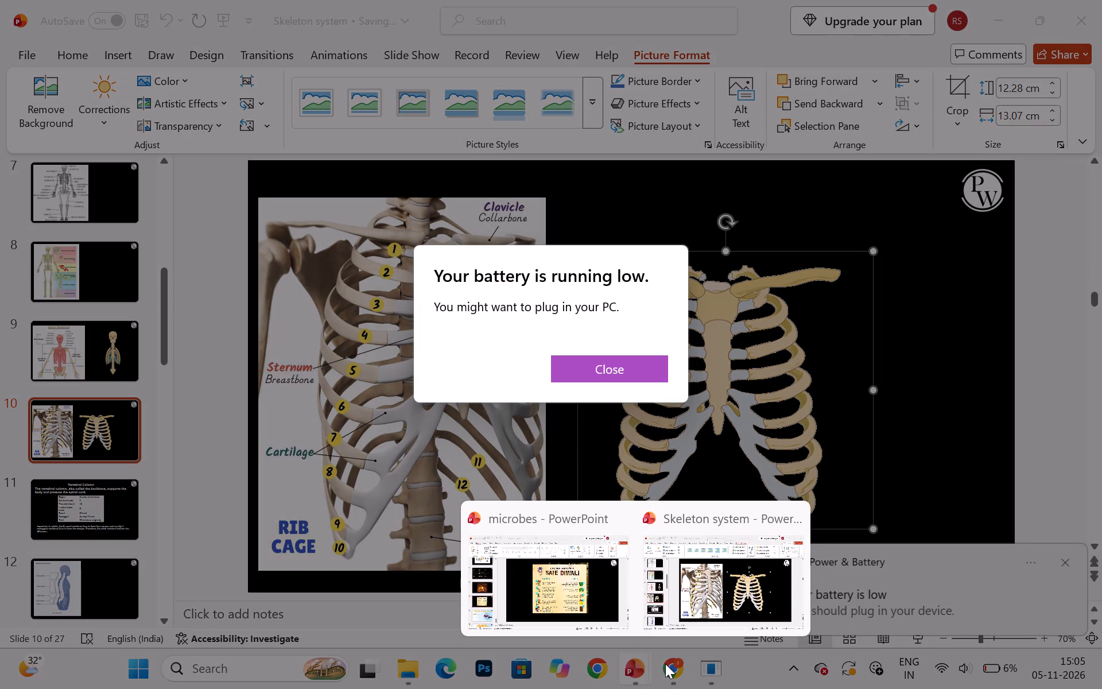
{"action": "left_click", "coordinate": [655, 357]}
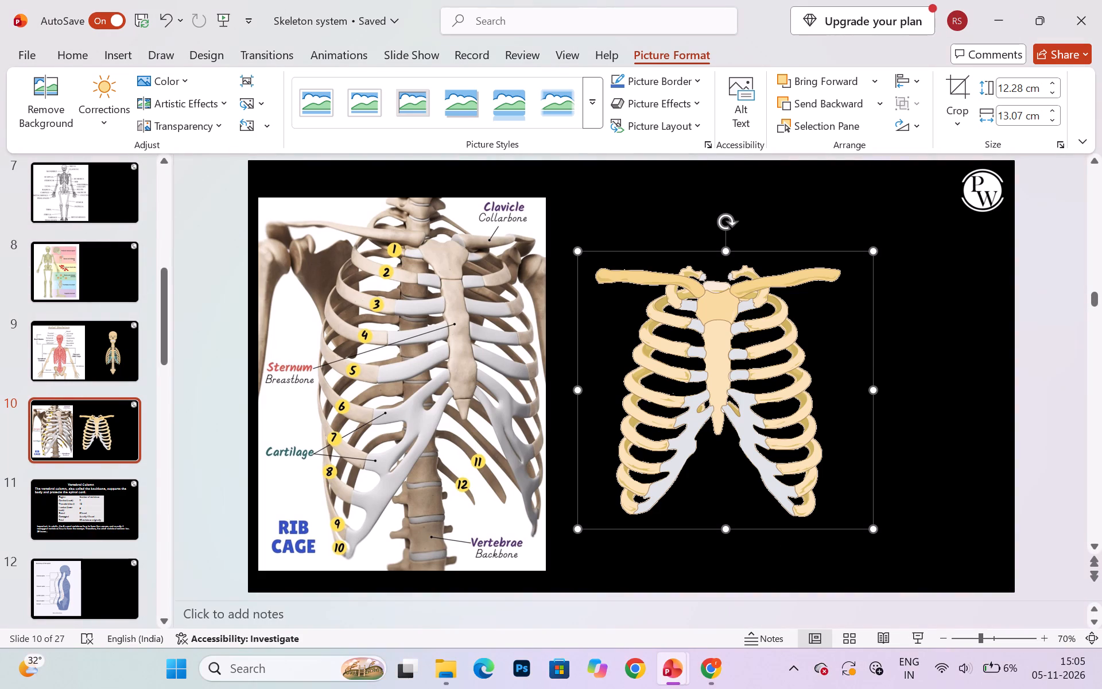
Switch to Chrome, open the GeeksforGeeks ribcage diagram page from the image results, read through its rib cage sections and close it.
{"action": "left_click", "coordinate": [701, 663]}
{"action": "scroll", "coordinate": [520, 424], "scroll_direction": "down", "scroll_amount": 1}
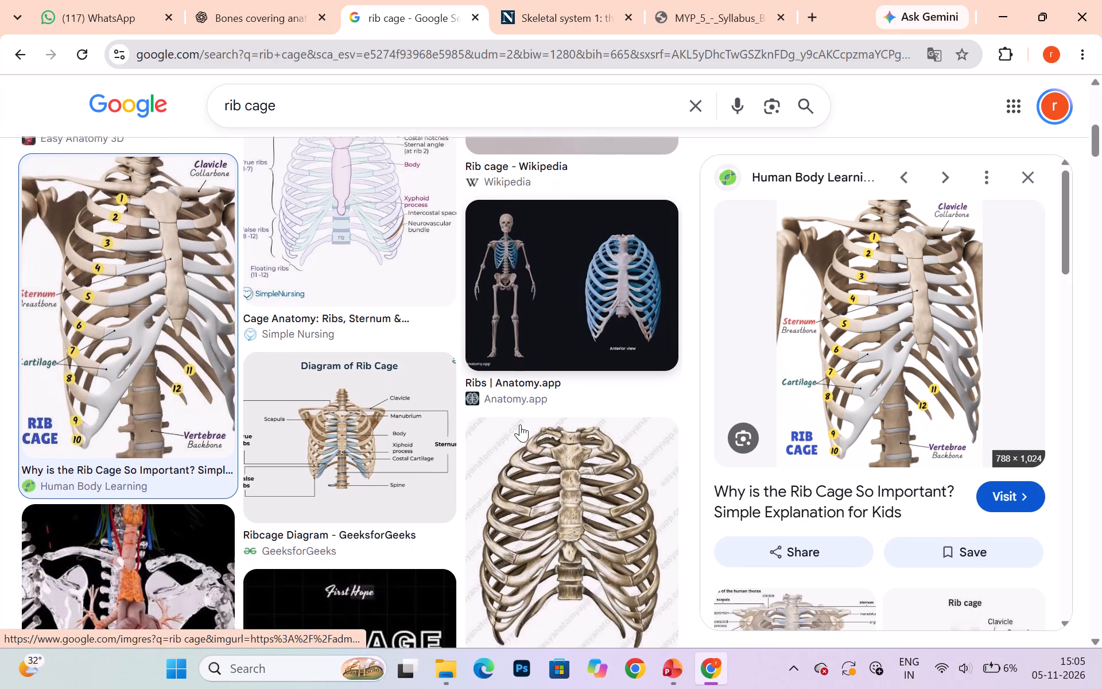
{"action": "scroll", "coordinate": [520, 424], "scroll_direction": "down", "scroll_amount": 1}
{"action": "left_click", "coordinate": [419, 420]}
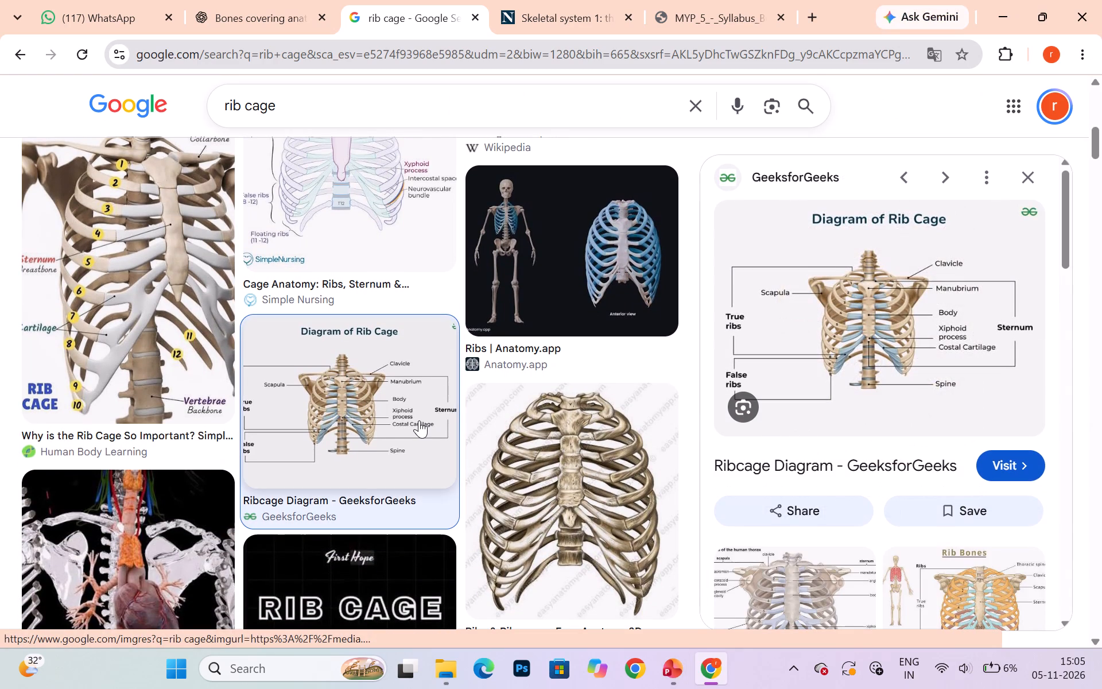
{"action": "left_click", "coordinate": [730, 338]}
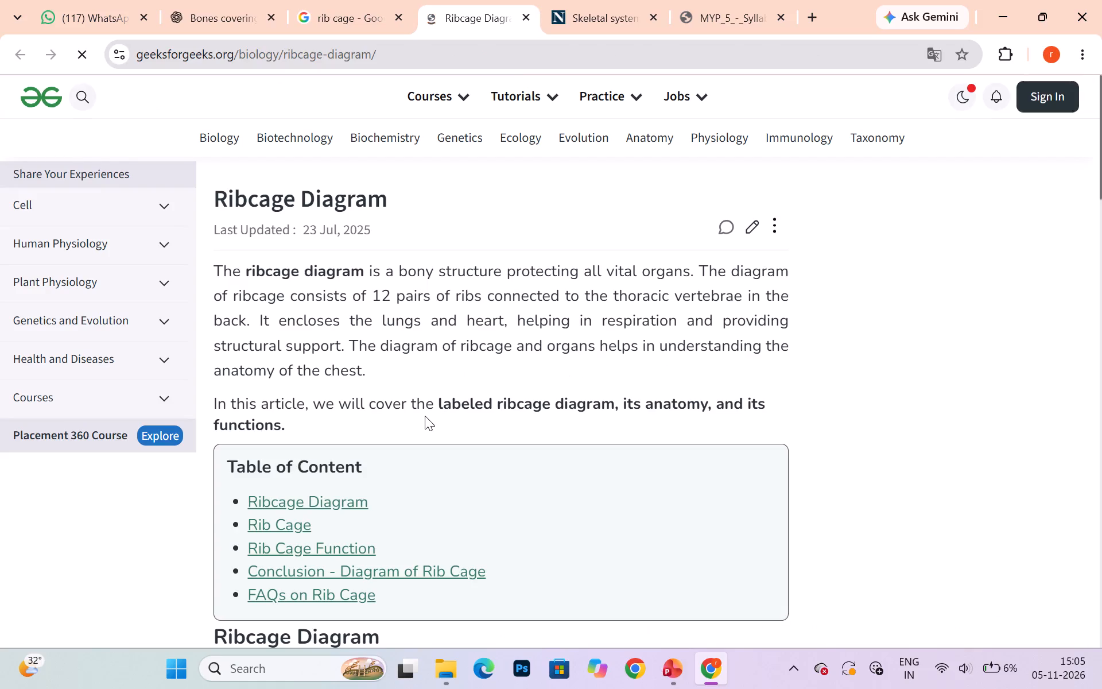
{"action": "scroll", "coordinate": [425, 416], "scroll_direction": "down", "scroll_amount": 5}
{"action": "scroll", "coordinate": [425, 416], "scroll_direction": "up", "scroll_amount": 2}
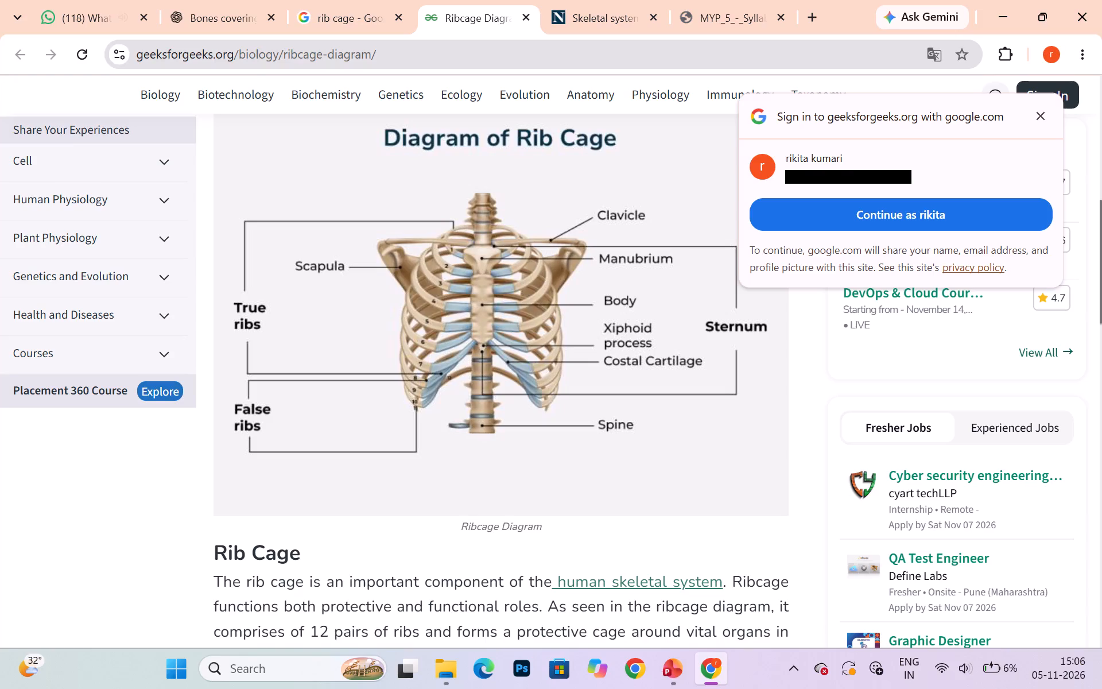
{"action": "scroll", "coordinate": [425, 416], "scroll_direction": "down", "scroll_amount": 1}
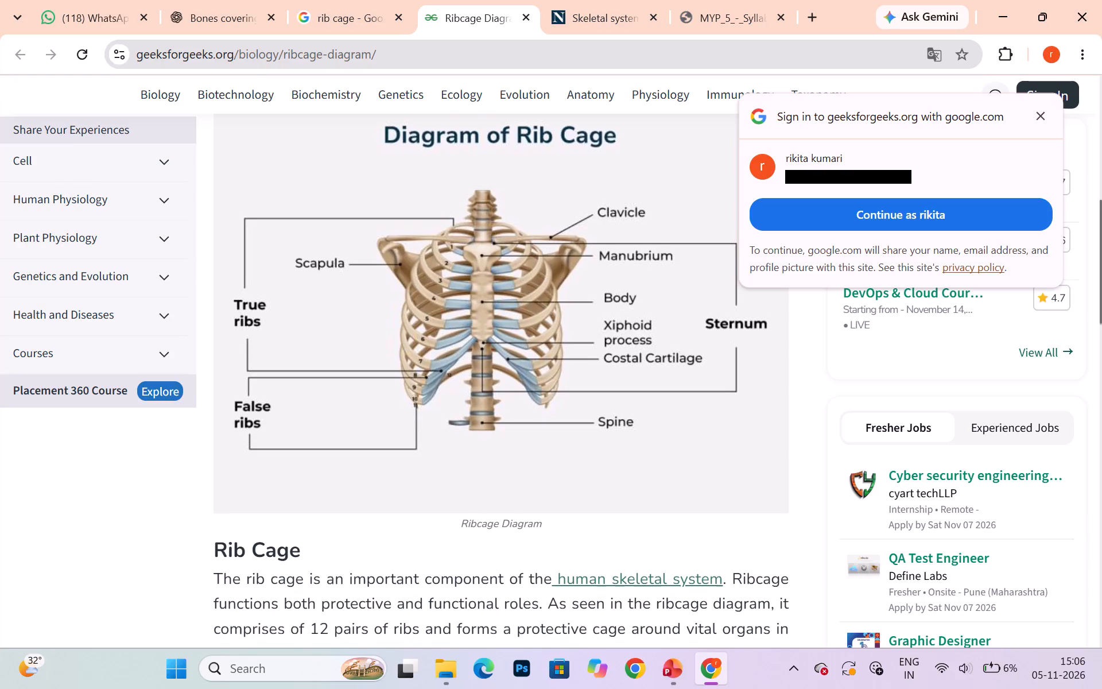
{"action": "scroll", "coordinate": [425, 416], "scroll_direction": "down", "scroll_amount": 4}
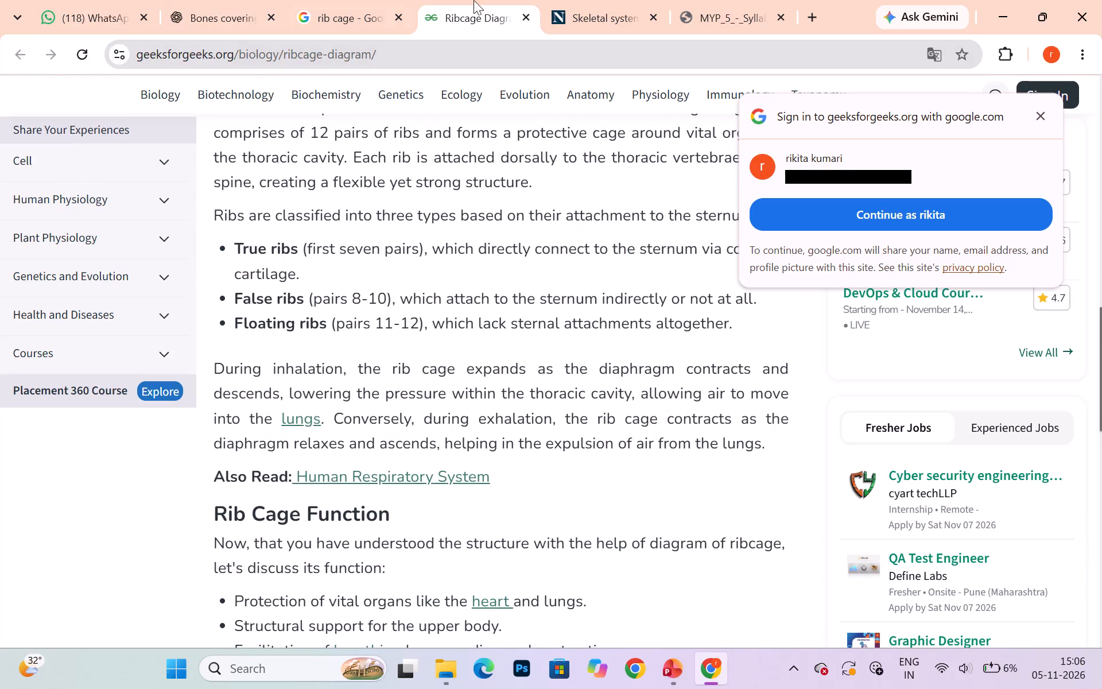
{"action": "left_click", "coordinate": [523, 13]}
Browse further rib cage images, copy the Facebook "Human Rib Cage Anatomy" image and return to the Skeleton system presentation.
{"action": "scroll", "coordinate": [510, 474], "scroll_direction": "down", "scroll_amount": 2}
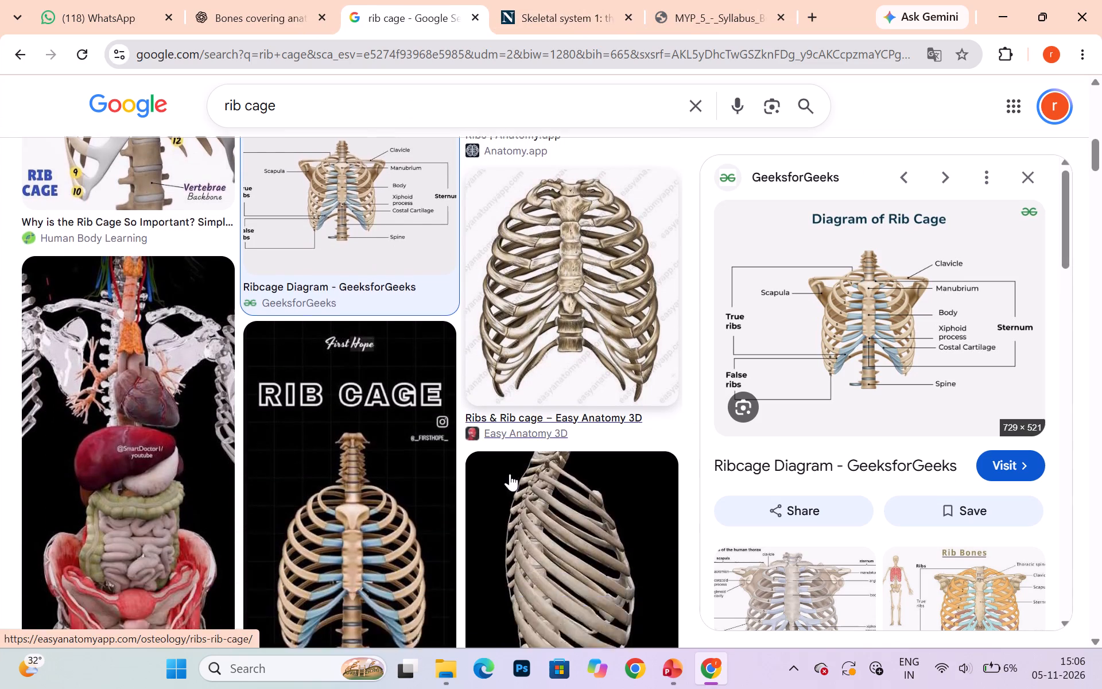
{"action": "scroll", "coordinate": [510, 474], "scroll_direction": "down", "scroll_amount": 5}
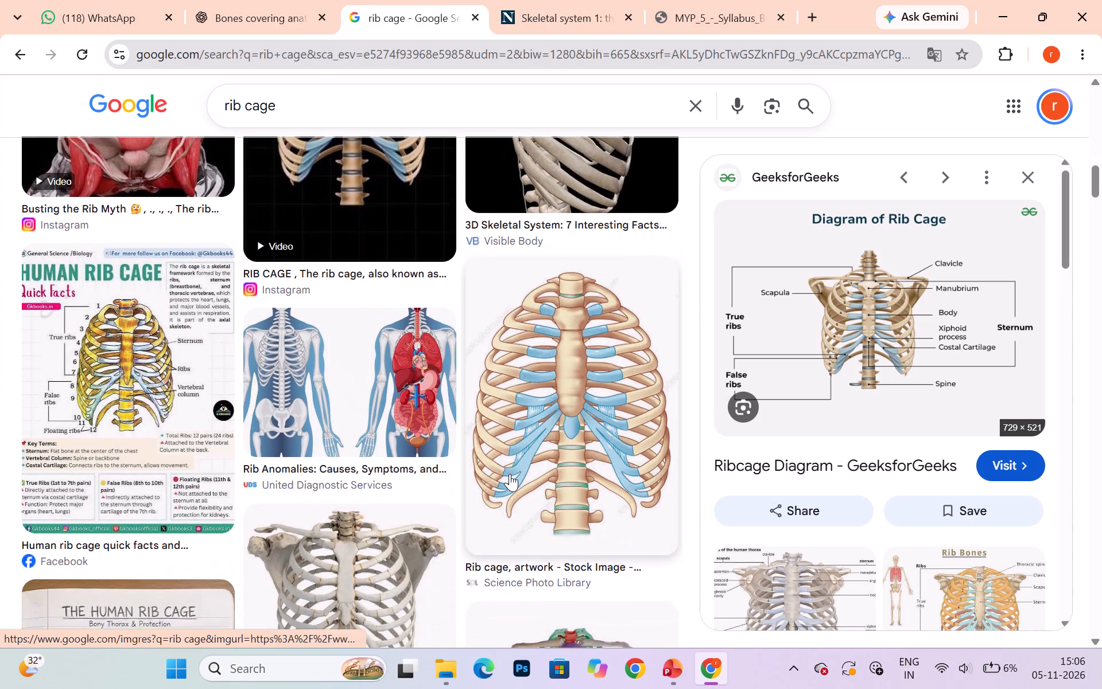
{"action": "scroll", "coordinate": [510, 474], "scroll_direction": "down", "scroll_amount": 1}
{"action": "scroll", "coordinate": [851, 393], "scroll_direction": "down", "scroll_amount": 2}
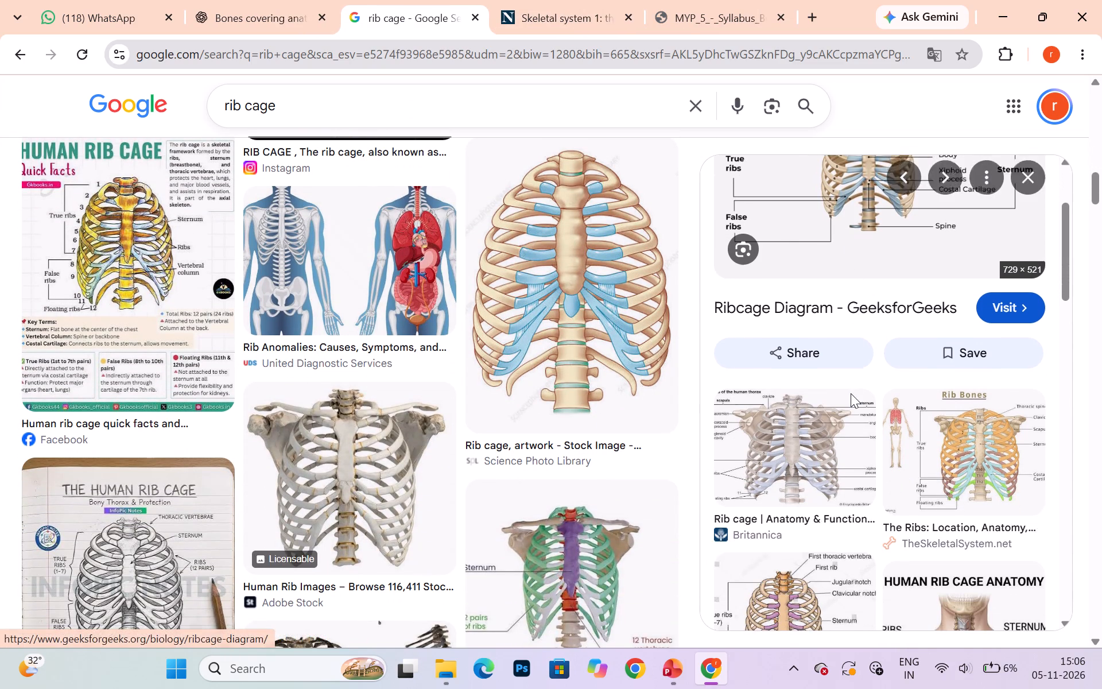
{"action": "scroll", "coordinate": [851, 393], "scroll_direction": "down", "scroll_amount": 2}
{"action": "left_click", "coordinate": [988, 431]}
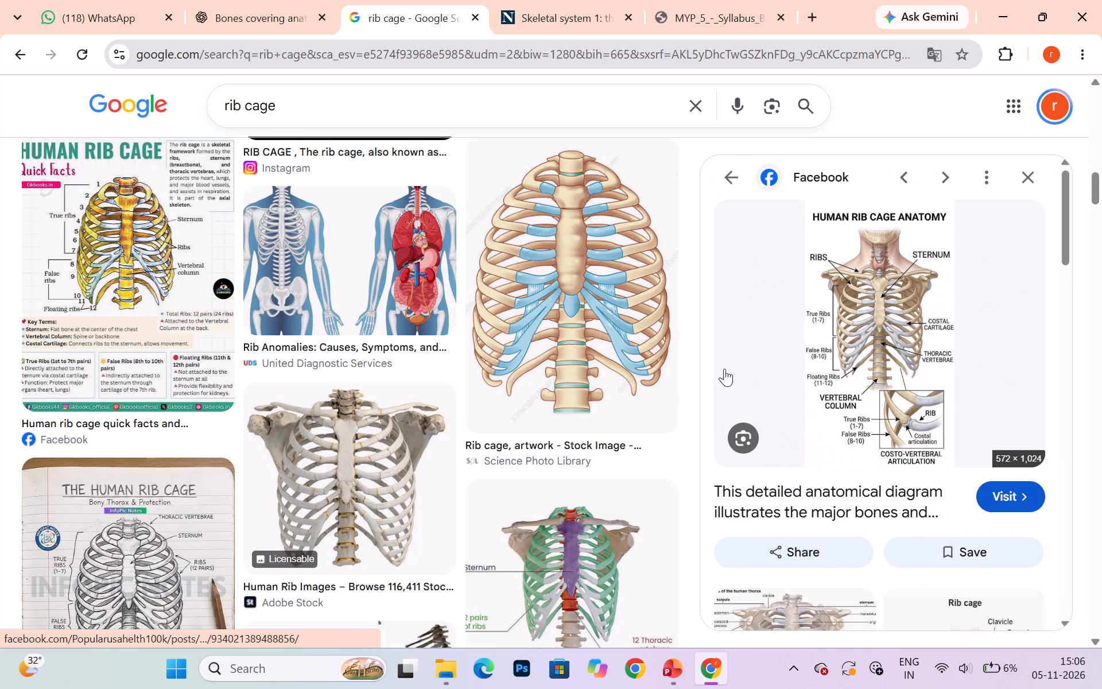
{"action": "right_click", "coordinate": [879, 313]}
{"action": "left_click", "coordinate": [728, 534]}
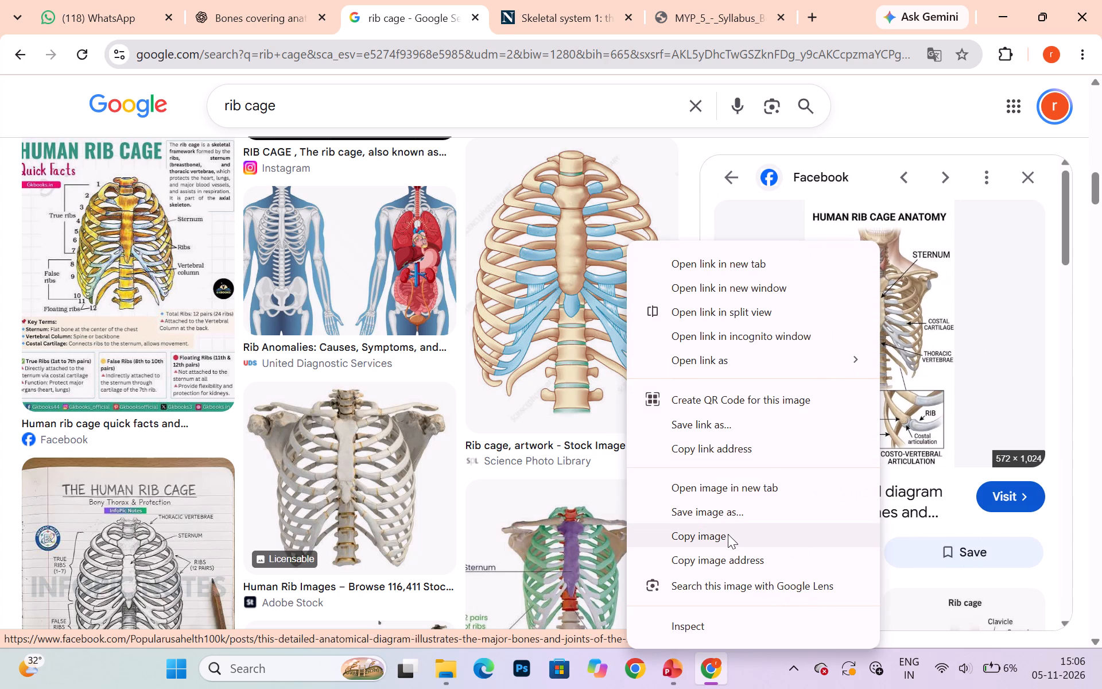
{"action": "left_click", "coordinate": [739, 601]}
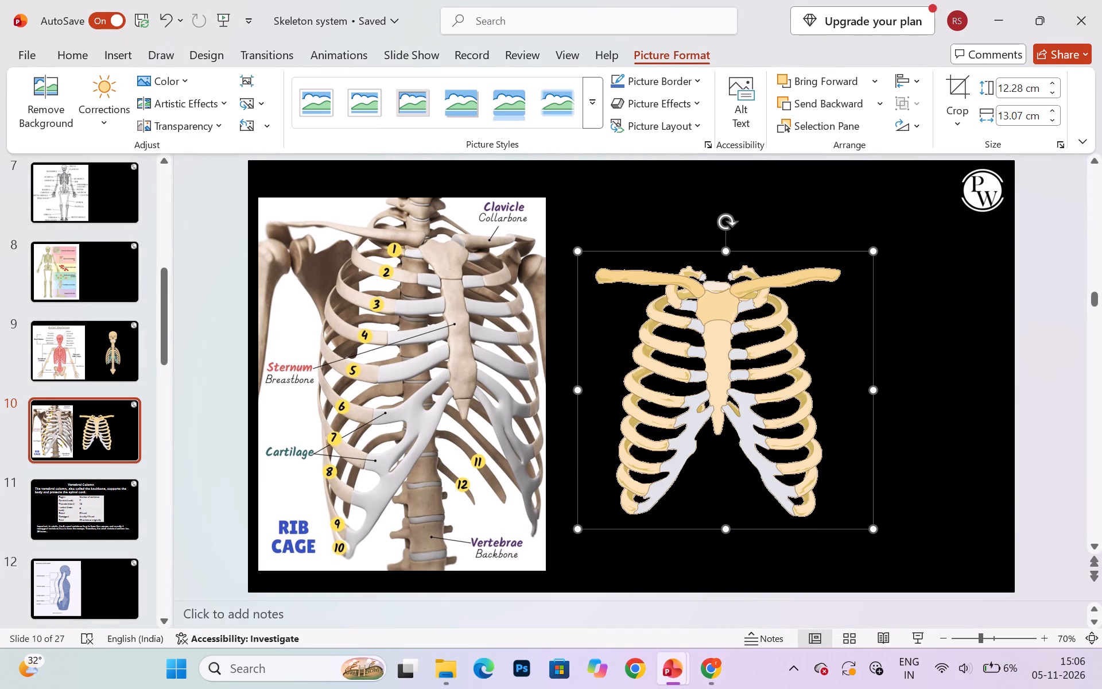
Move the unlabelled rib cage drawing on slide 10 slightly higher, keeping it beside the numbered image.
{"action": "left_click_drag", "start_coordinate": [729, 377], "coordinate": [814, 364]}
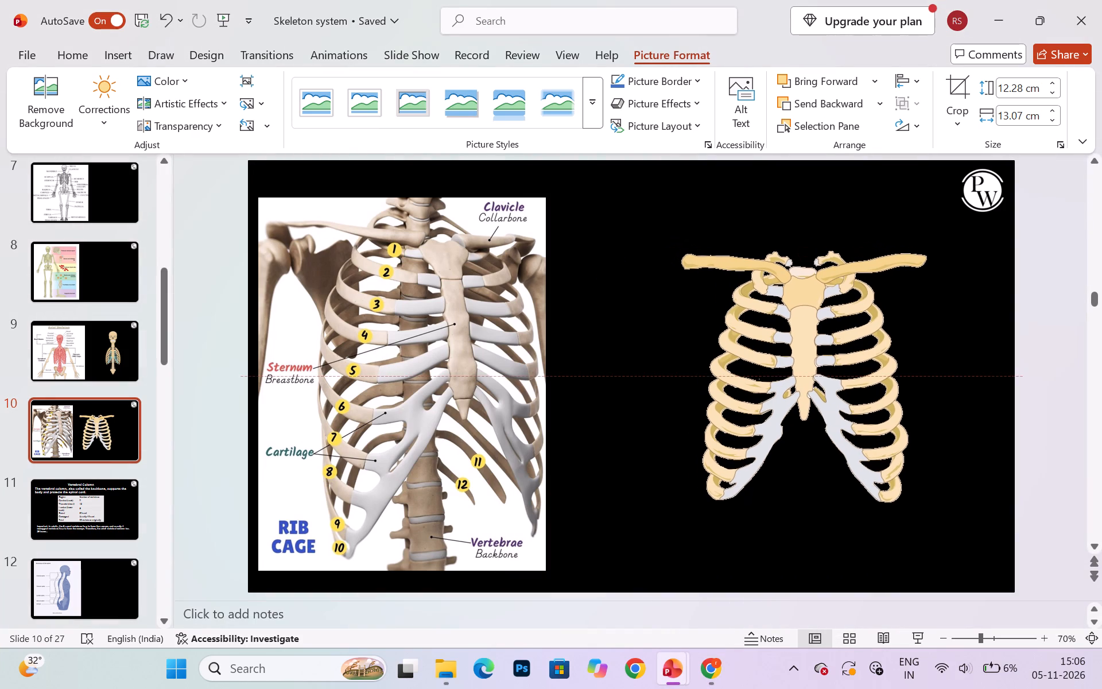
{"action": "left_click_drag", "start_coordinate": [814, 364], "coordinate": [736, 357]}
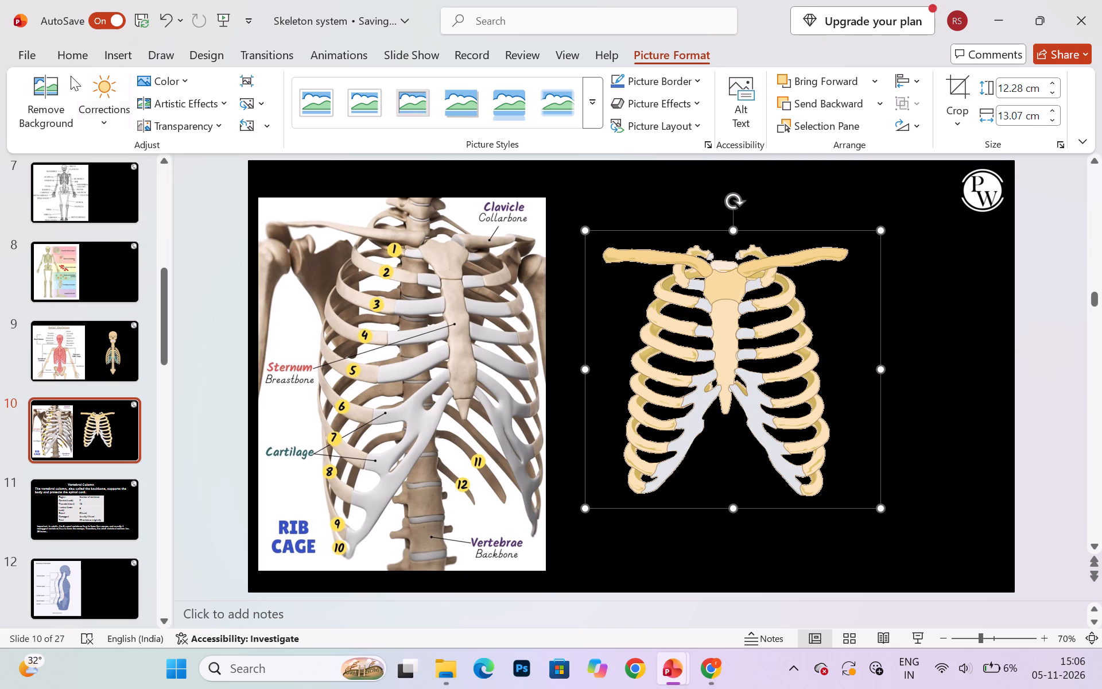
On slide 9, move the unlabelled axial skeleton picture left, closer to the Axial Skeleton diagram.
{"action": "left_click", "coordinate": [114, 356]}
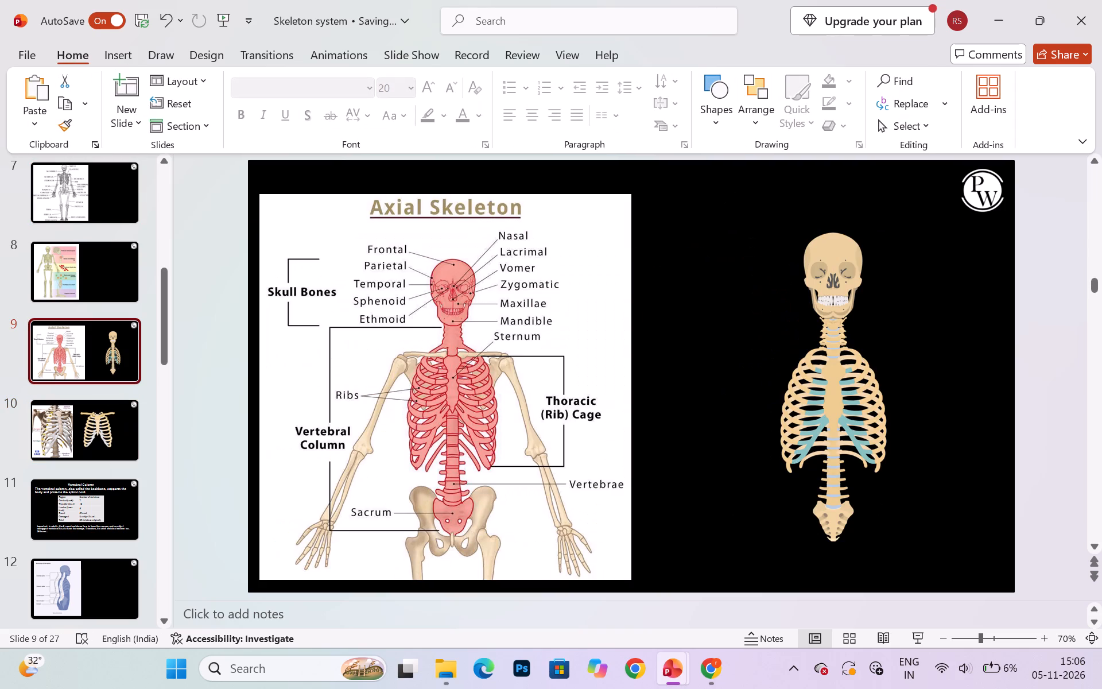
{"action": "left_click_drag", "start_coordinate": [826, 380], "coordinate": [741, 377]}
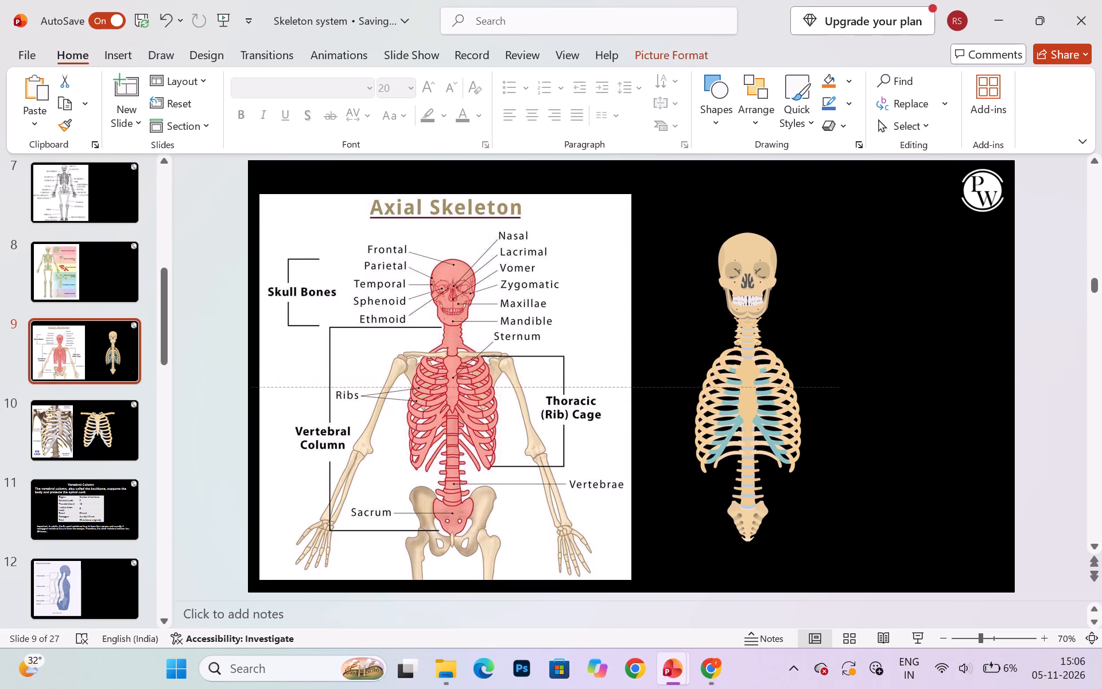
{"action": "left_click_drag", "start_coordinate": [741, 377], "coordinate": [741, 377]}
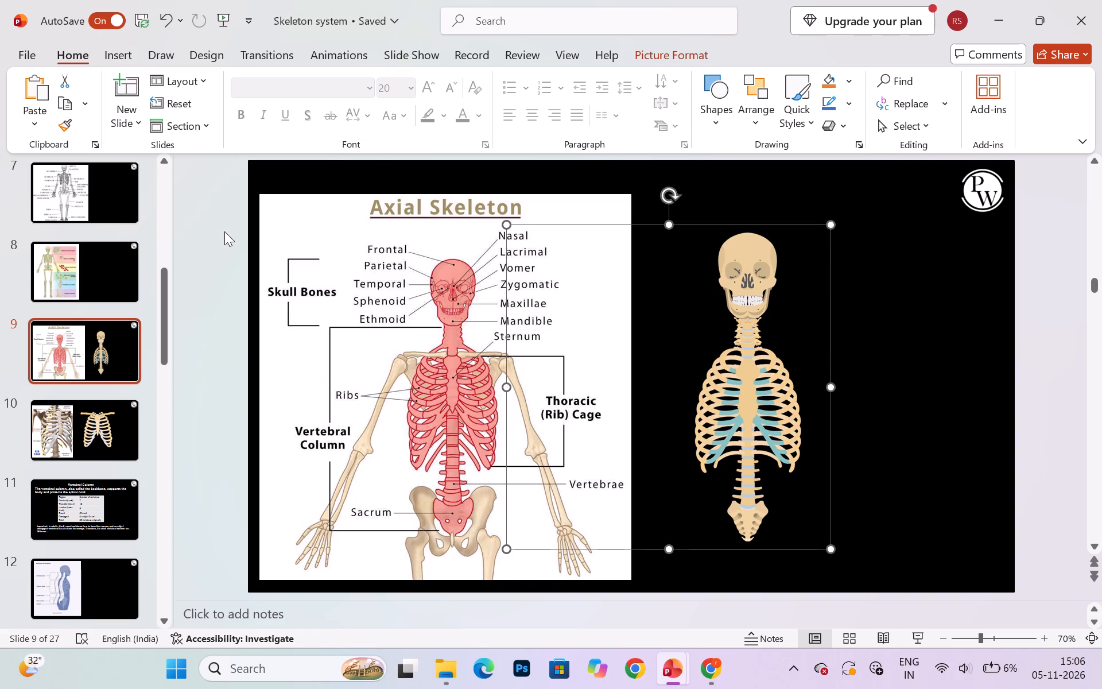
Add a slide after slide 9, paste the Human Rib Cage Anatomy image at its left and enlarge it to about 17.2 × 9.6 cm.
{"action": "left_click", "coordinate": [125, 81]}
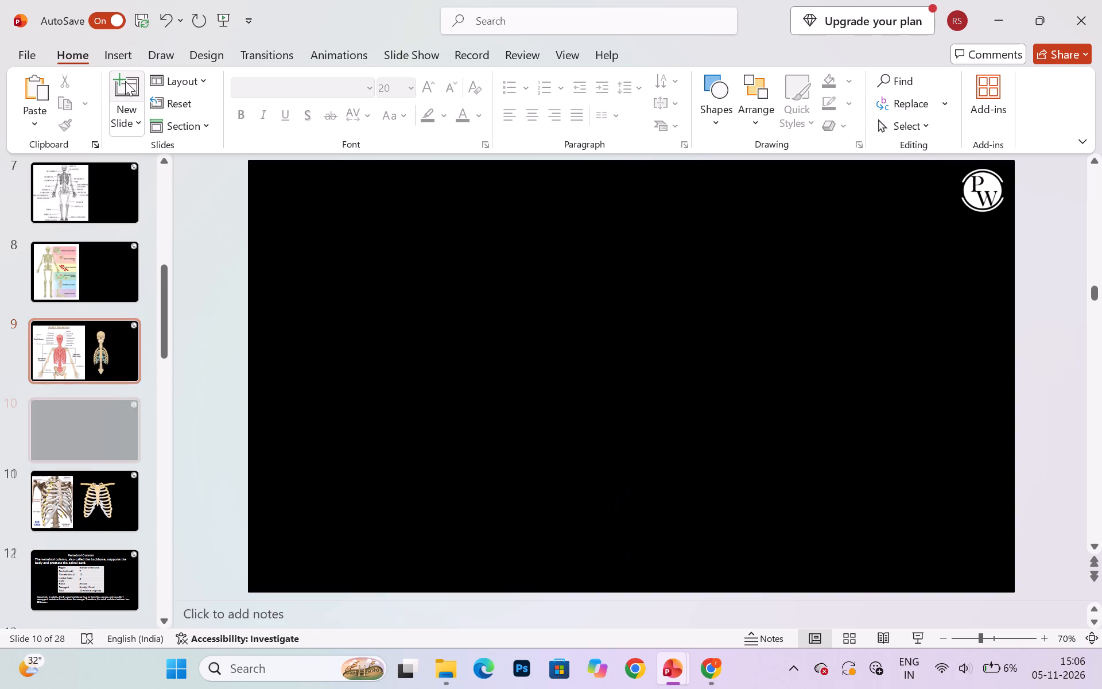
{"action": "key", "text": "ctrl+v"}
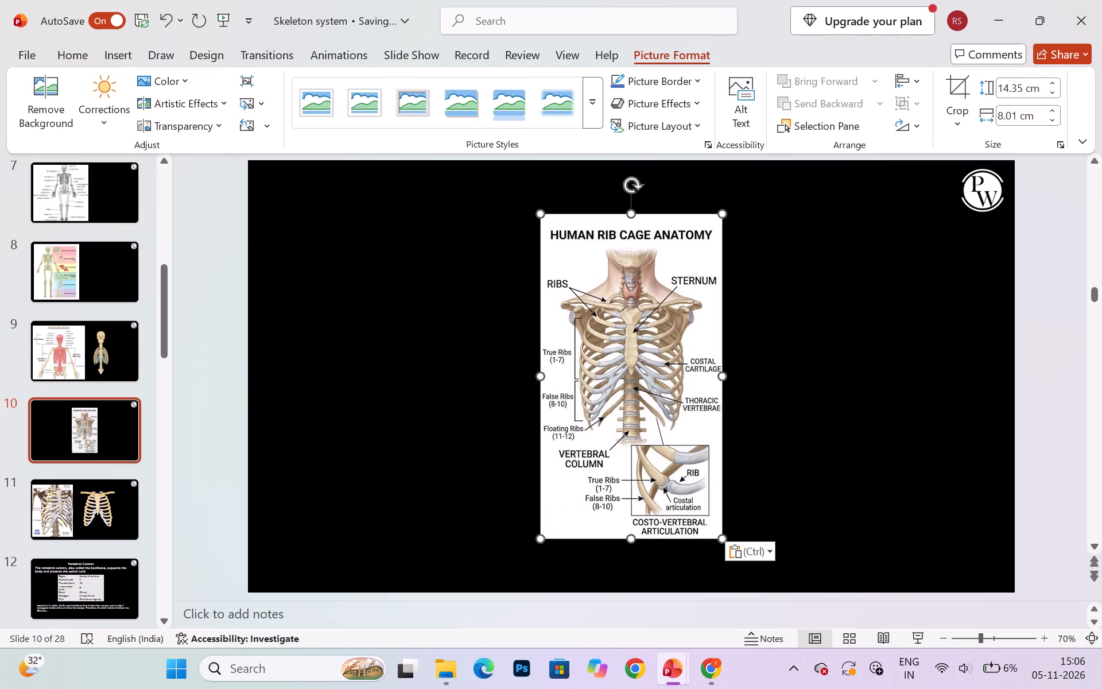
{"action": "left_click_drag", "start_coordinate": [654, 381], "coordinate": [383, 357]}
{"action": "left_click_drag", "start_coordinate": [452, 517], "coordinate": [483, 535]}
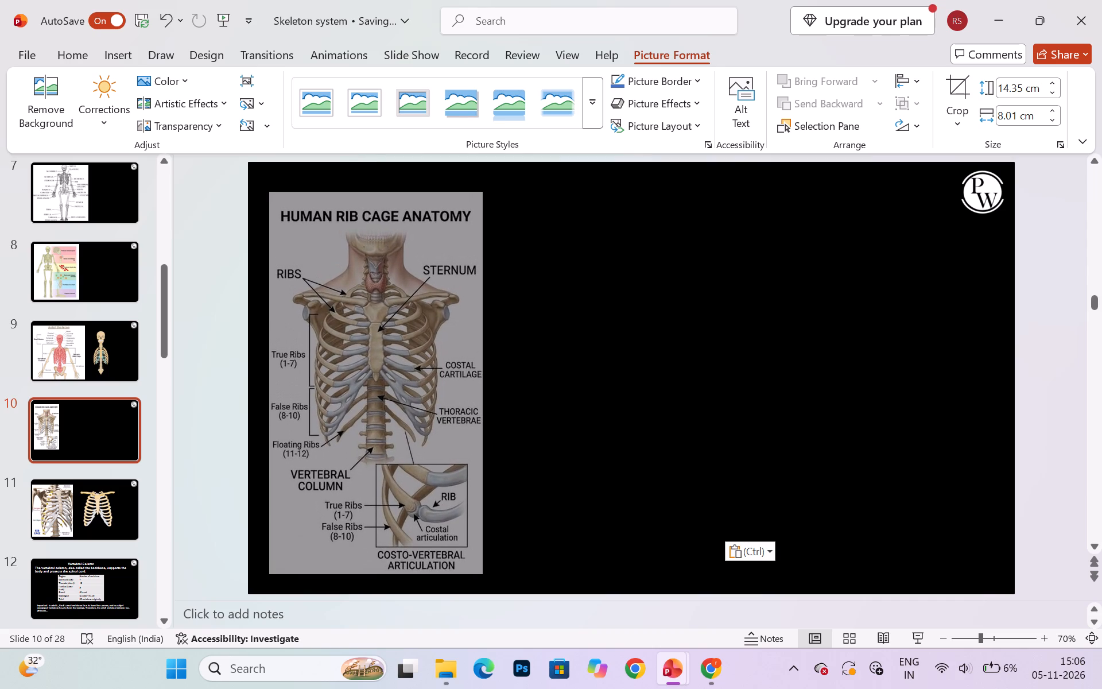
{"action": "left_click_drag", "start_coordinate": [483, 535], "coordinate": [487, 536]}
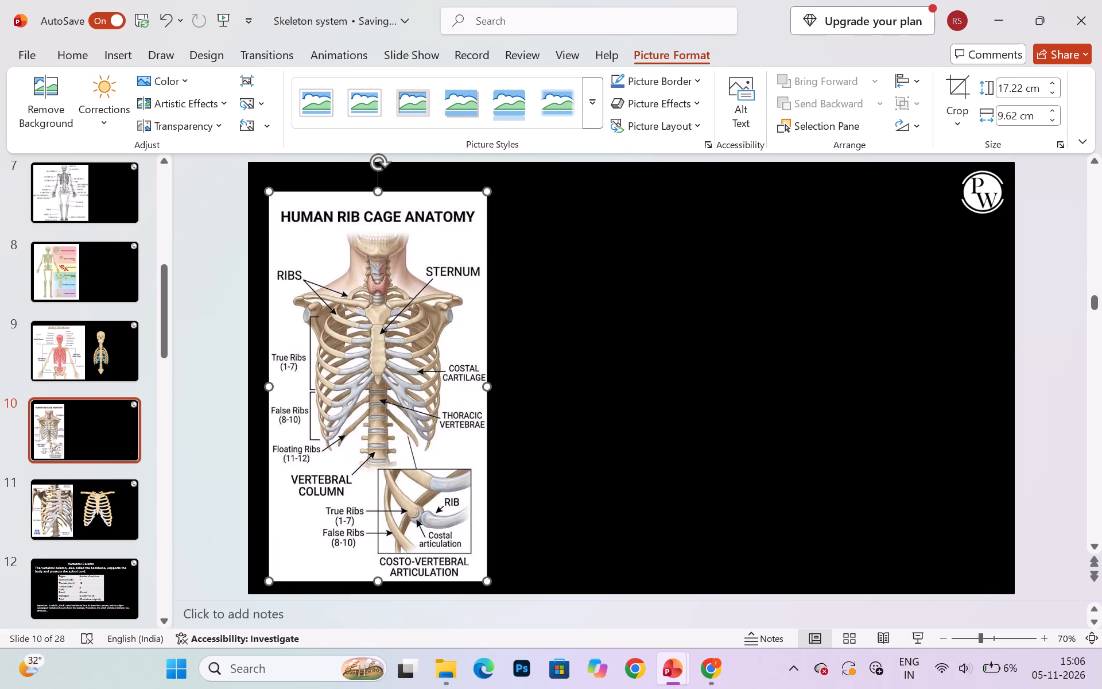
Crop the costo-vertebral articulation inset off the bottom of the Human Rib Cage Anatomy image, leaving it about 12.2 cm high.
{"action": "left_click", "coordinate": [409, 395]}
{"action": "left_click", "coordinate": [683, 48]}
{"action": "left_click", "coordinate": [957, 87]}
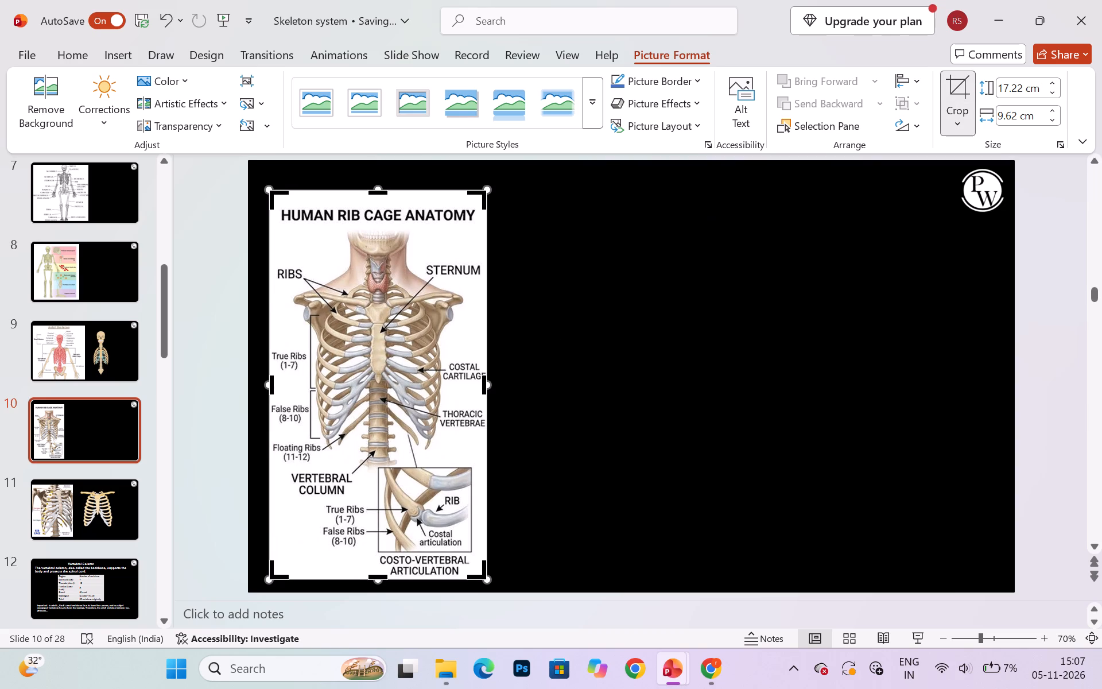
{"action": "left_click_drag", "start_coordinate": [373, 578], "coordinate": [387, 469]}
{"action": "left_click", "coordinate": [668, 425]}
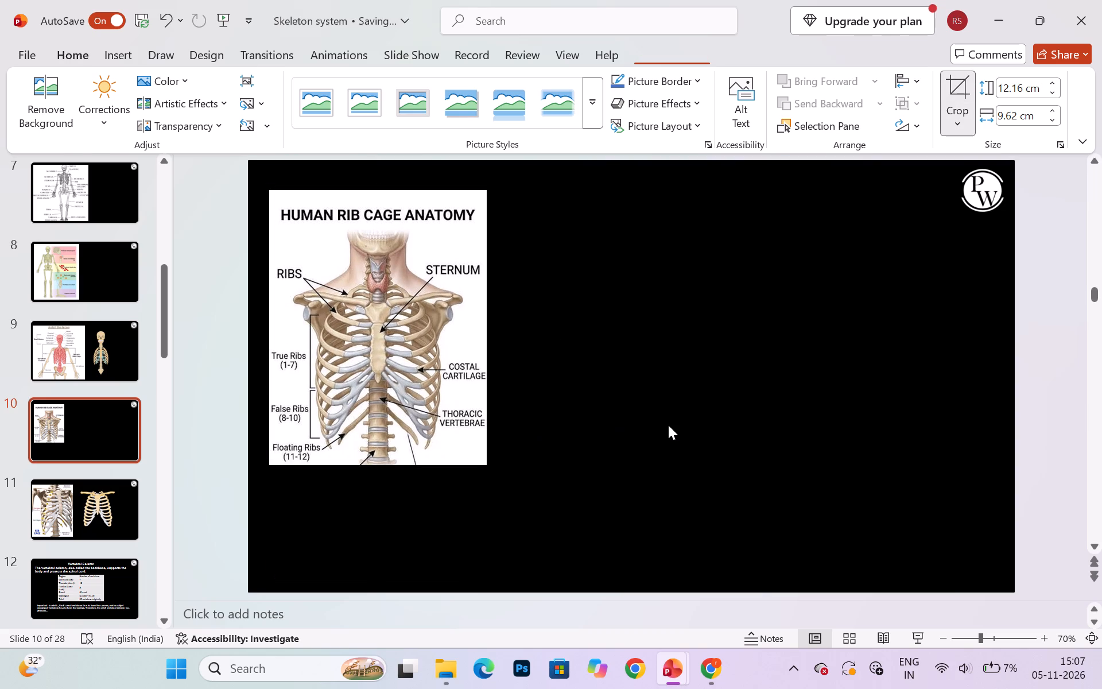
Enlarge the cropped Human Rib Cage Anatomy image to about 16 × 12.6 cm and position it along the slide's left side.
{"action": "left_click_drag", "start_coordinate": [450, 422], "coordinate": [439, 447]}
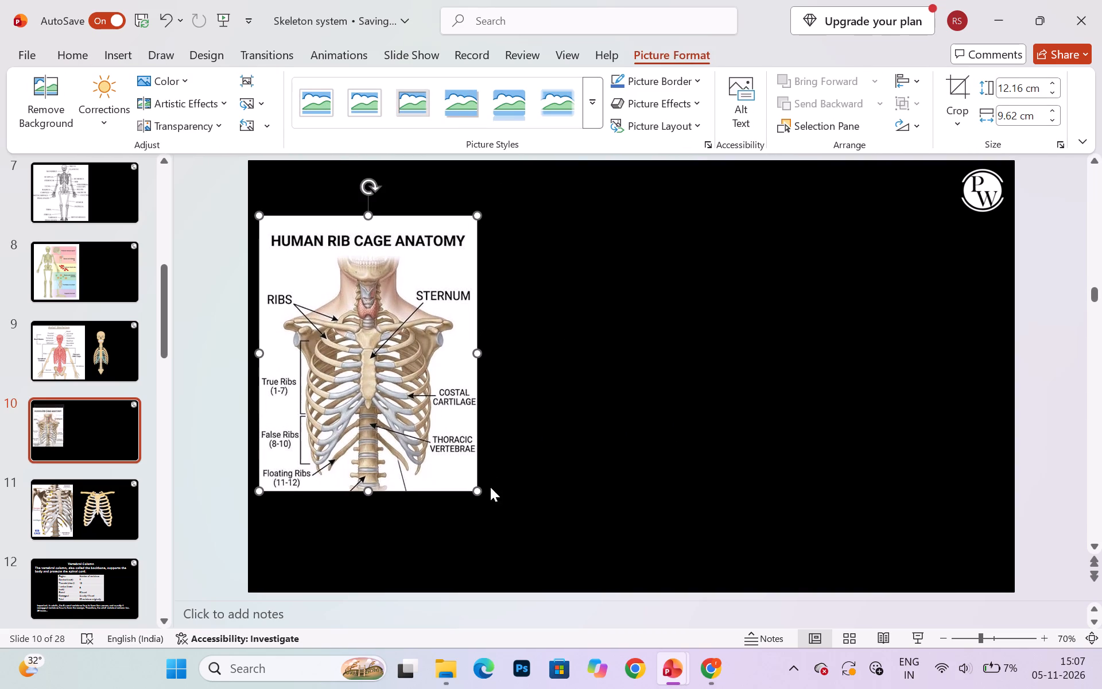
{"action": "left_click_drag", "start_coordinate": [475, 493], "coordinate": [546, 544]}
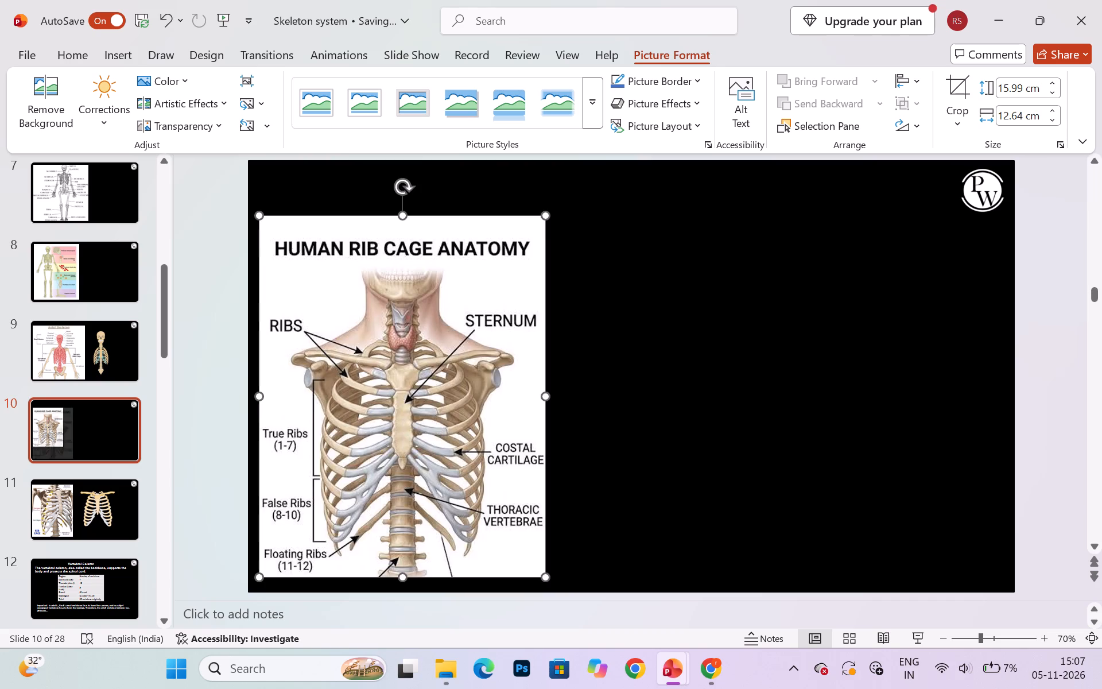
{"action": "left_click_drag", "start_coordinate": [473, 503], "coordinate": [473, 475]}
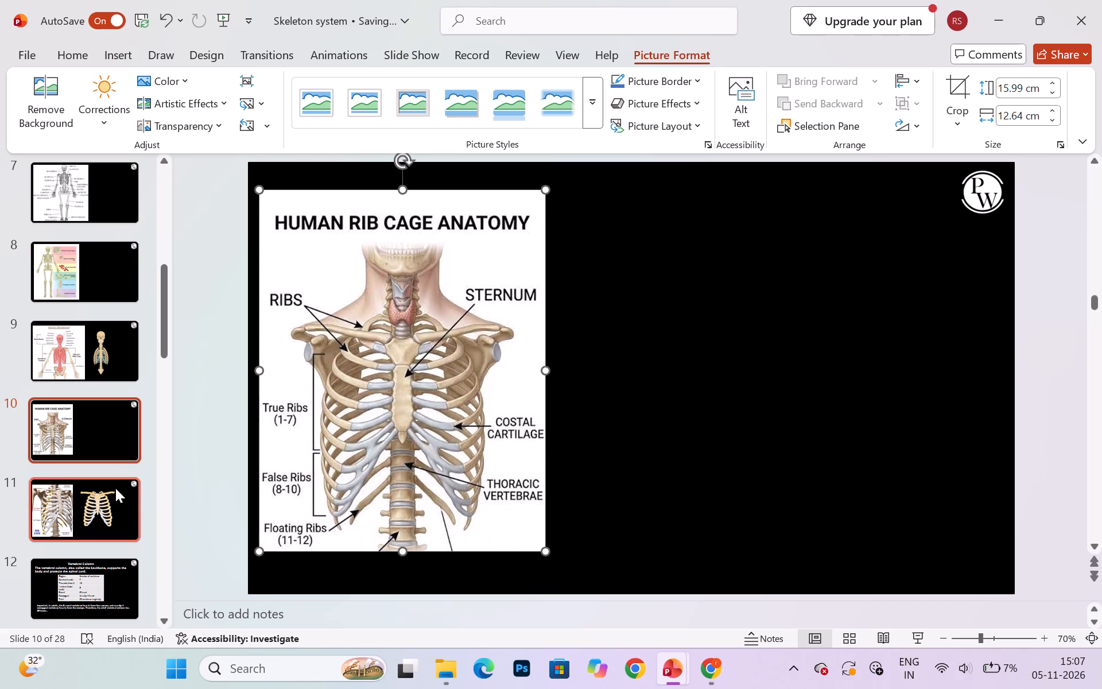
Look over slides 8 to 11, checking the functions, axial skeleton and rib cage pictures and their order.
{"action": "left_click", "coordinate": [115, 488]}
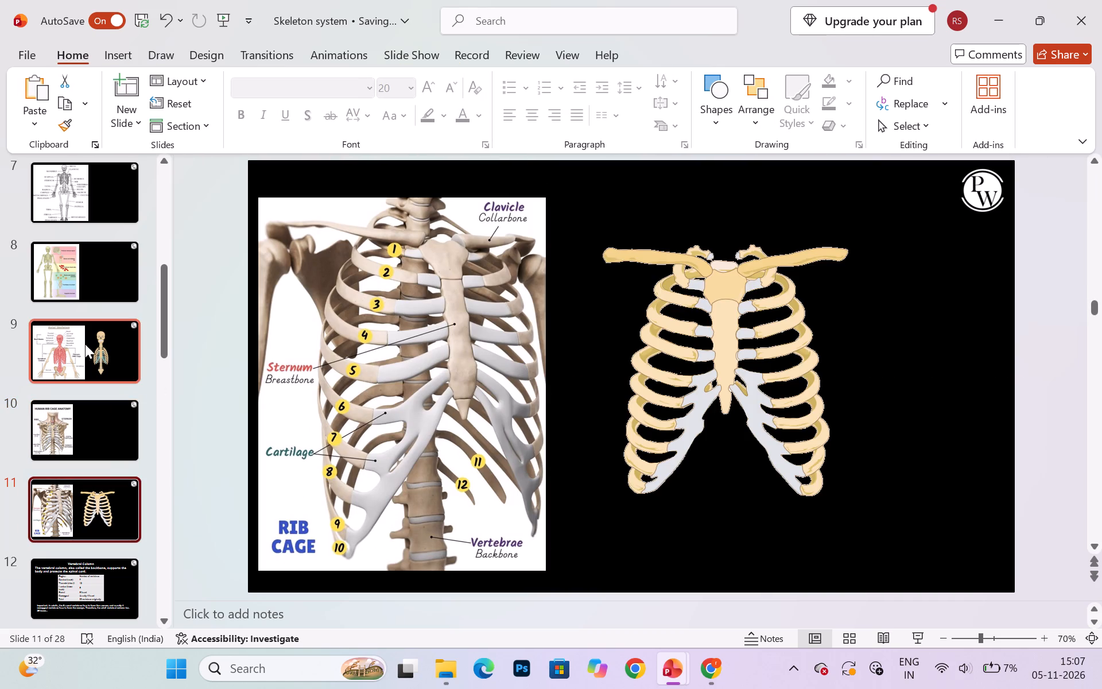
{"action": "left_click", "coordinate": [103, 367]}
{"action": "left_click", "coordinate": [103, 431]}
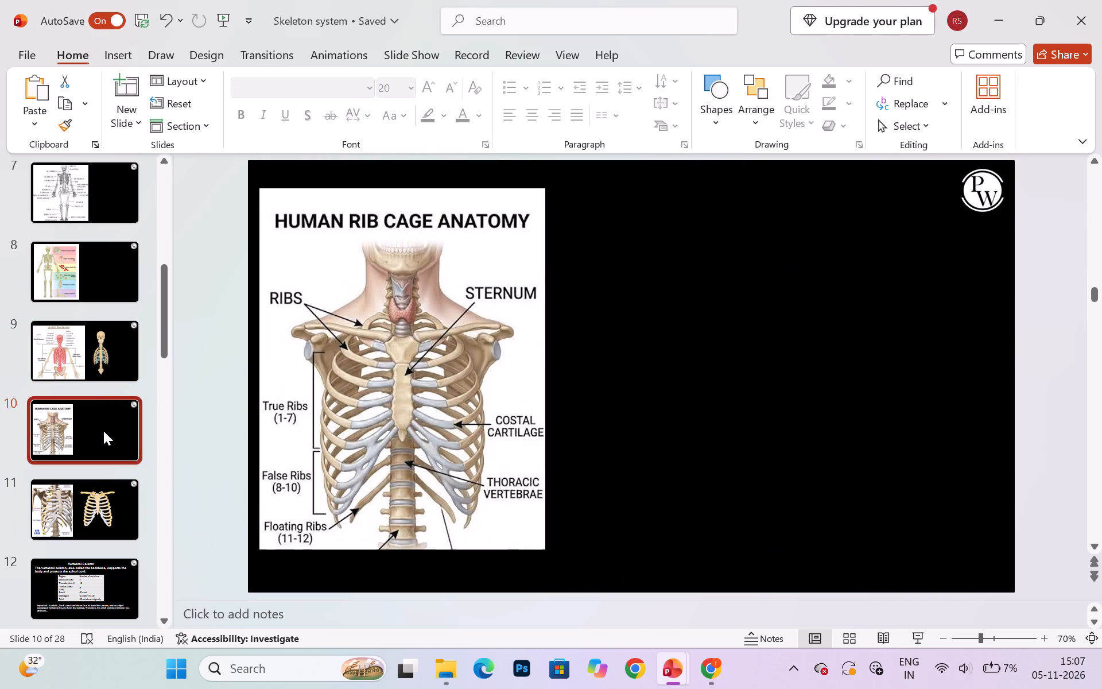
{"action": "left_click", "coordinate": [99, 491]}
{"action": "left_click", "coordinate": [111, 331]}
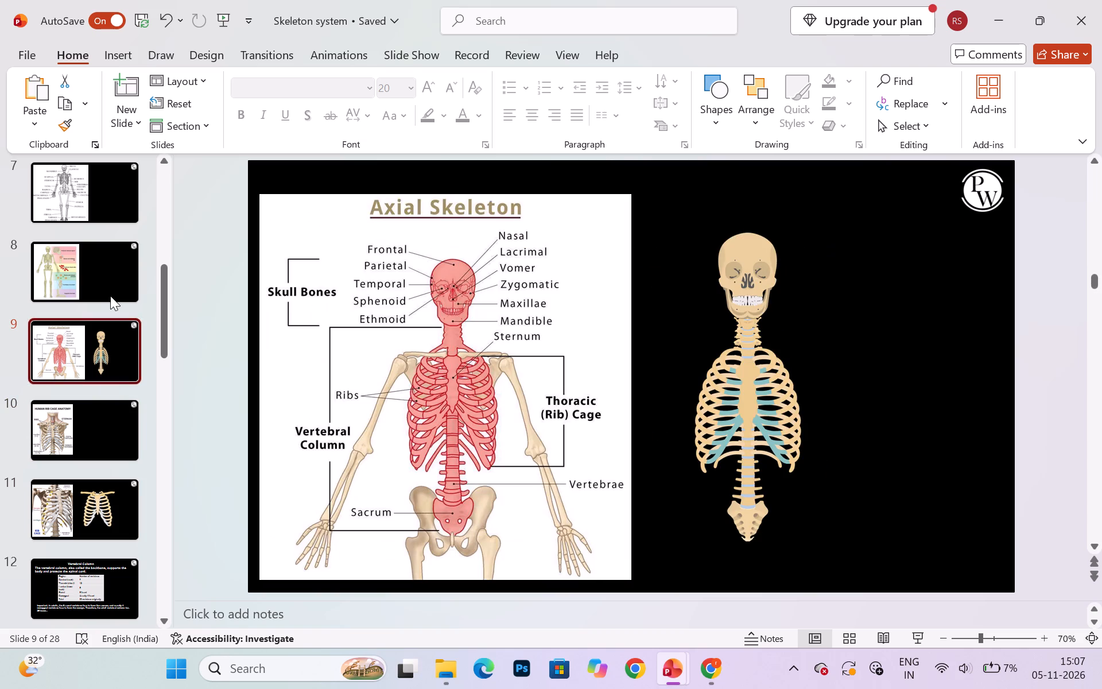
{"action": "left_click", "coordinate": [109, 284]}
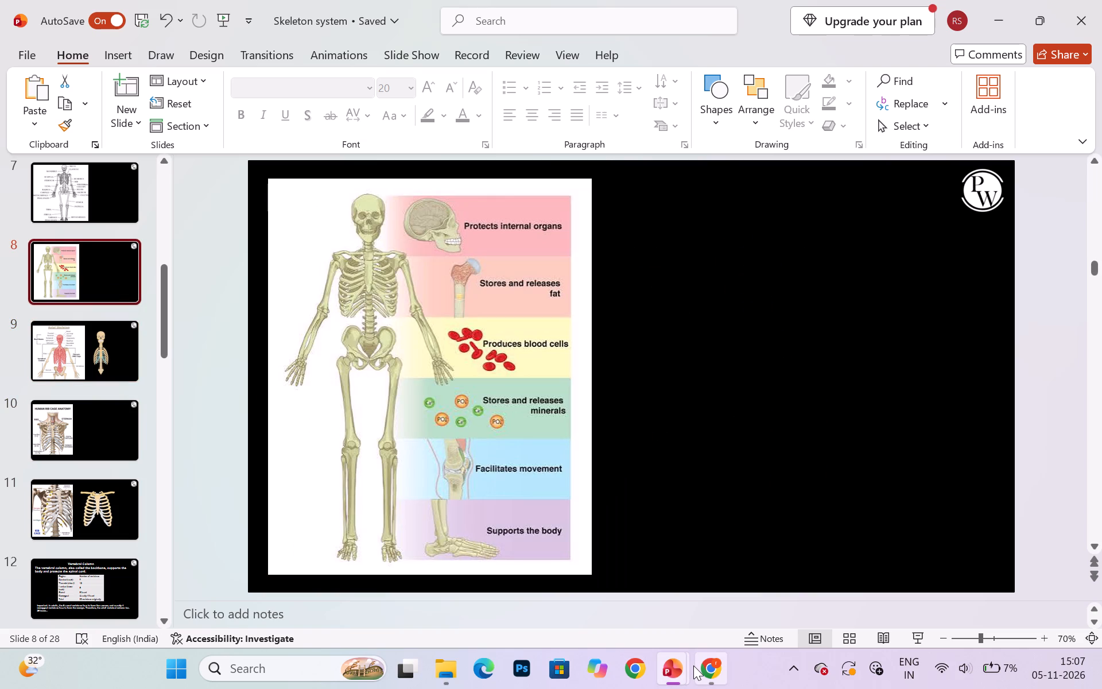
In Chrome, search Google Images for "skull" and copy the Cleveland Clinic Skull anatomy image.
{"action": "left_click", "coordinate": [701, 665]}
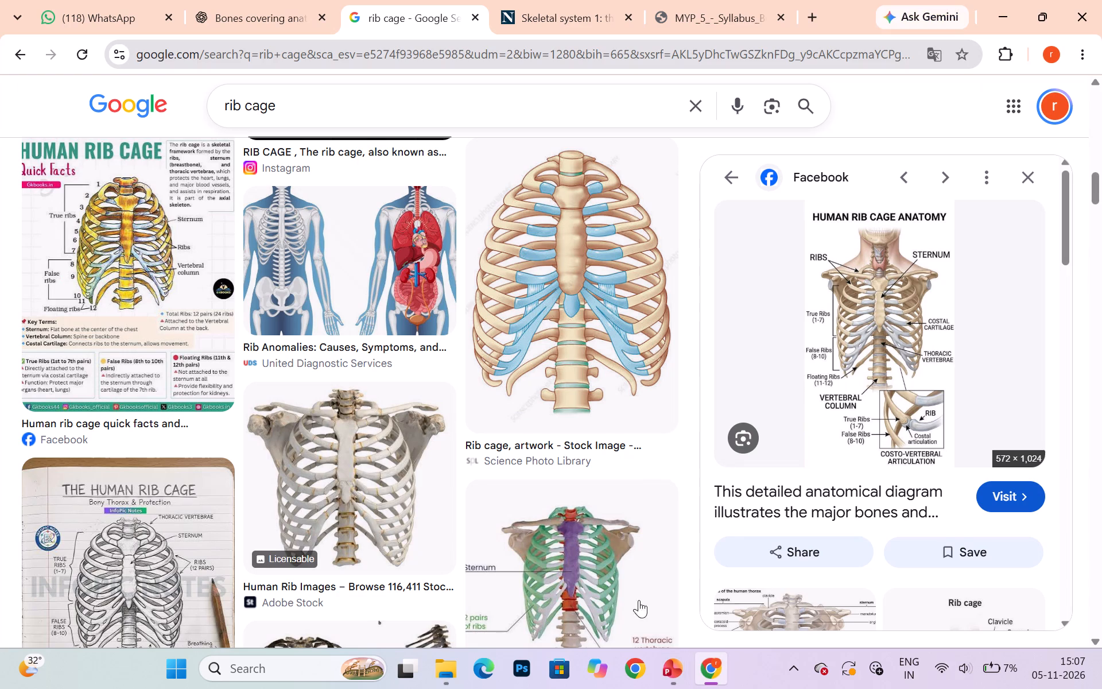
{"action": "triple_click", "coordinate": [282, 95]}
{"action": "left_click", "coordinate": [282, 95]}
{"action": "key", "text": "BackSpace"}
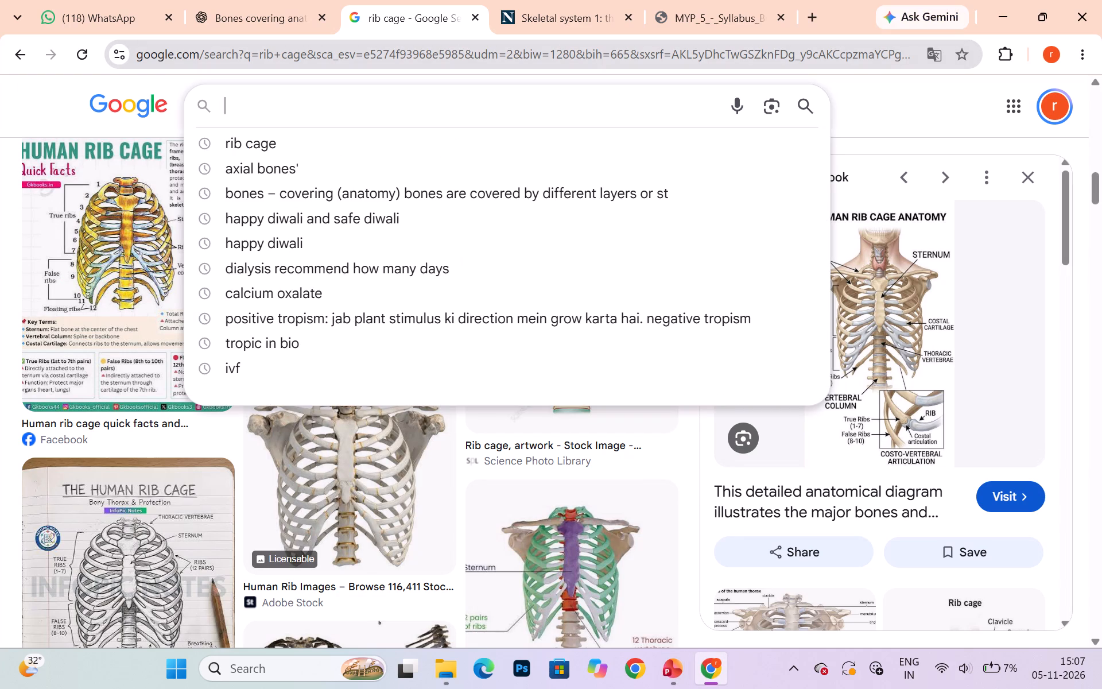
{"action": "type", "text": "skull"}
{"action": "key", "text": "Return"}
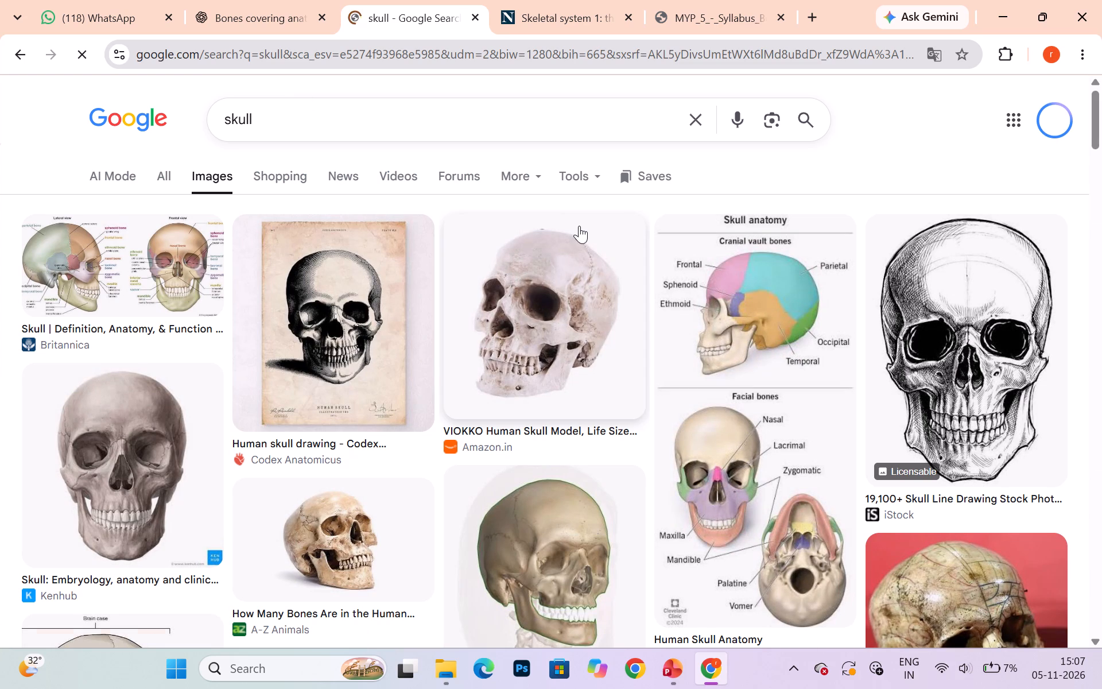
{"action": "scroll", "coordinate": [462, 319], "scroll_direction": "down", "scroll_amount": 1}
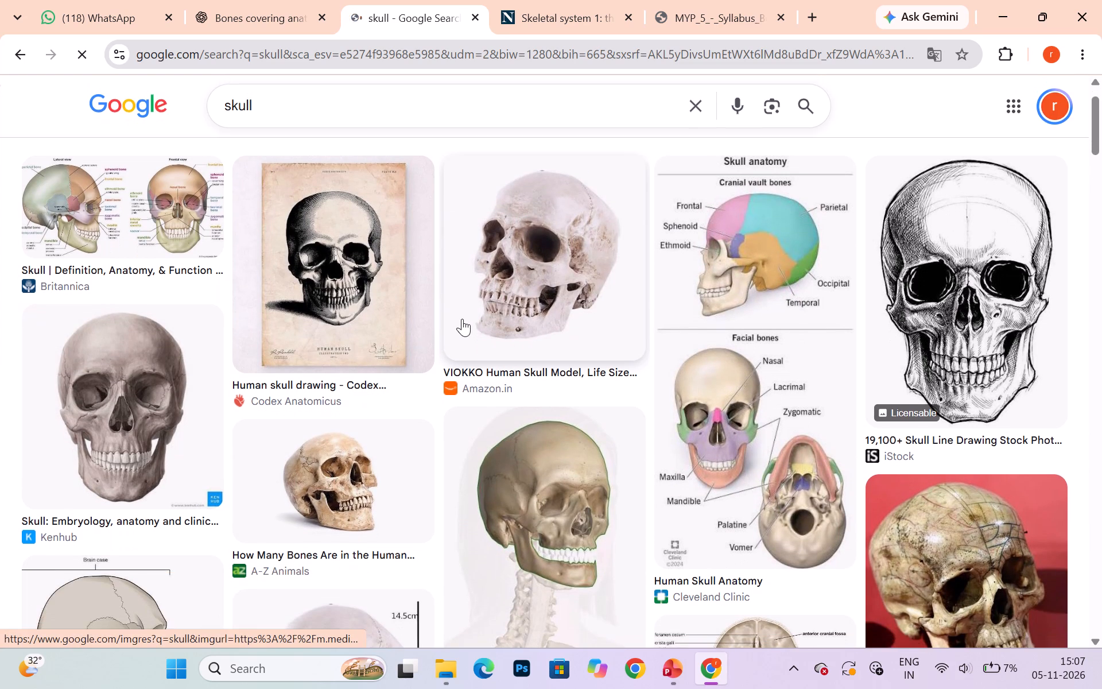
{"action": "scroll", "coordinate": [462, 319], "scroll_direction": "down", "scroll_amount": 1}
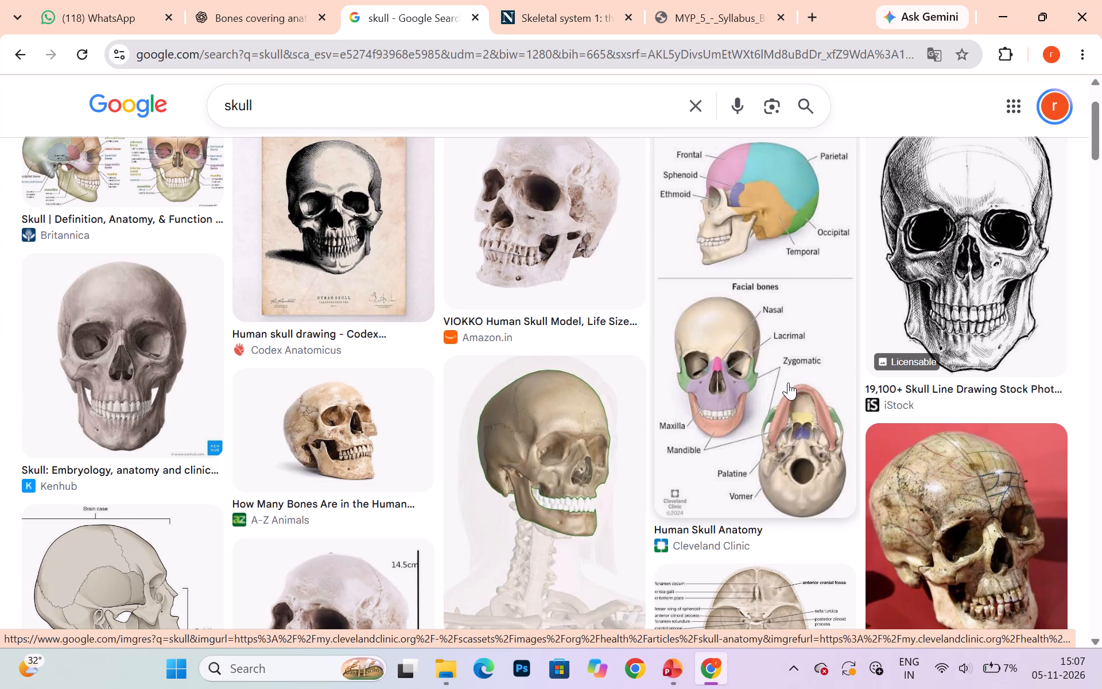
{"action": "scroll", "coordinate": [788, 382], "scroll_direction": "down", "scroll_amount": 5}
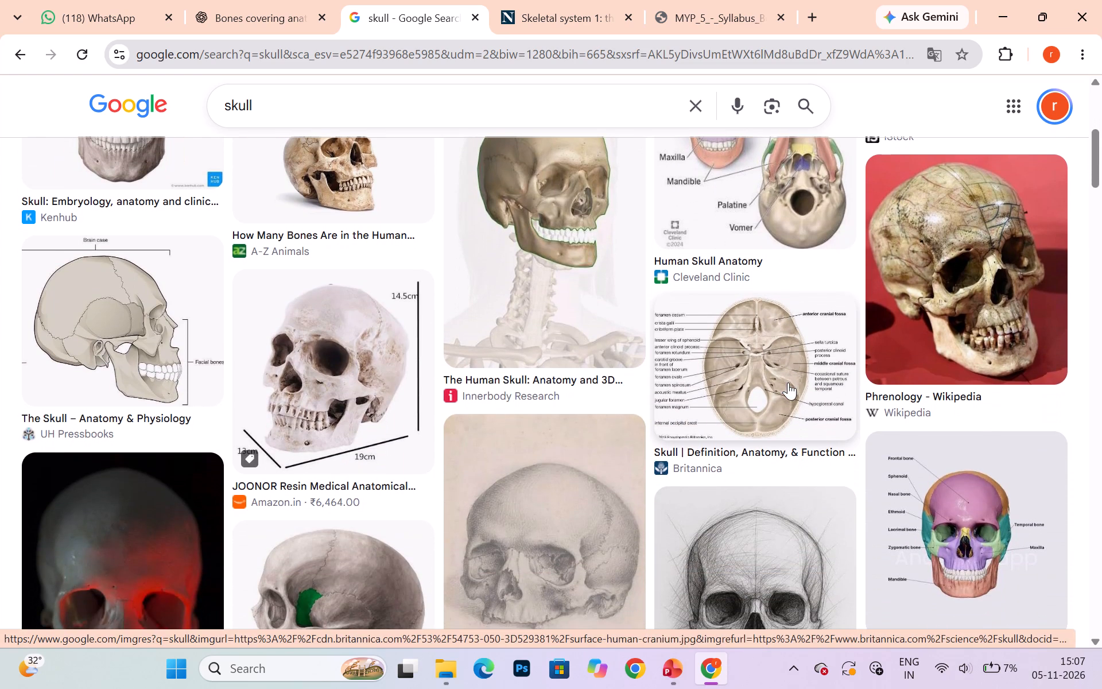
{"action": "scroll", "coordinate": [468, 446], "scroll_direction": "up", "scroll_amount": 5}
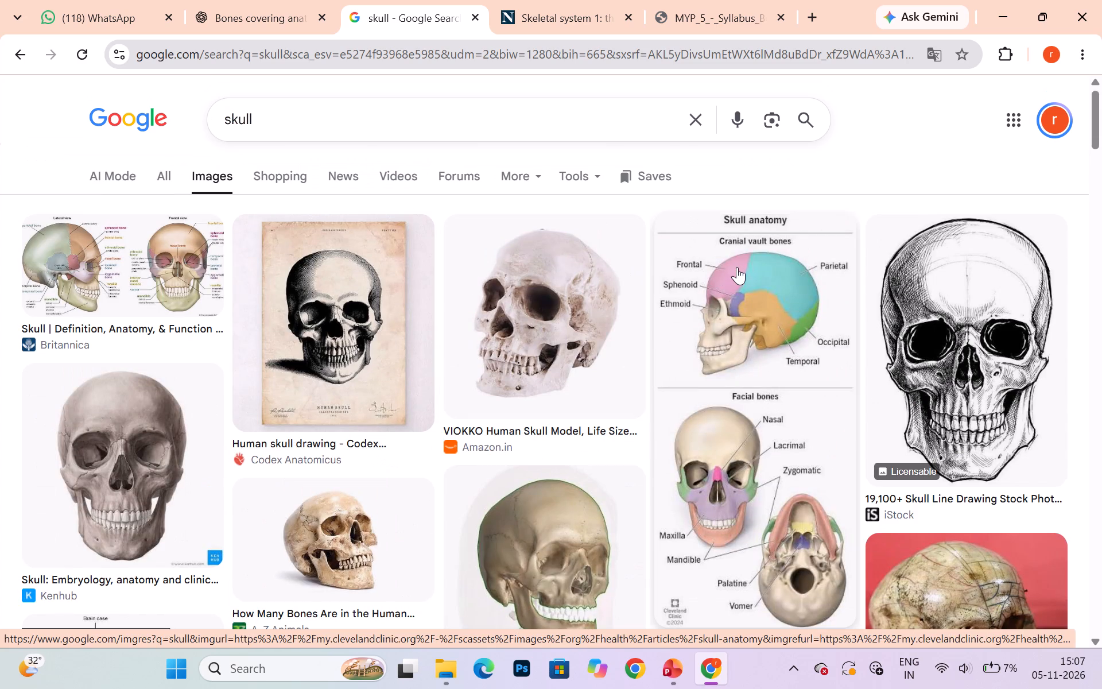
{"action": "left_click", "coordinate": [732, 361]}
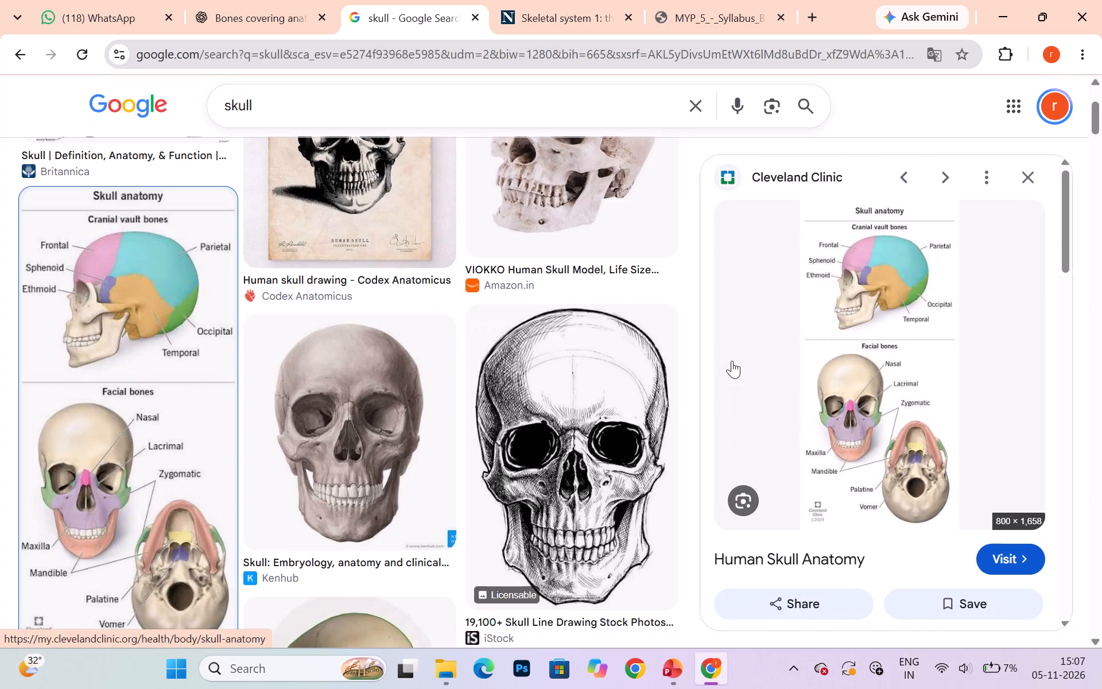
{"action": "right_click", "coordinate": [866, 328]}
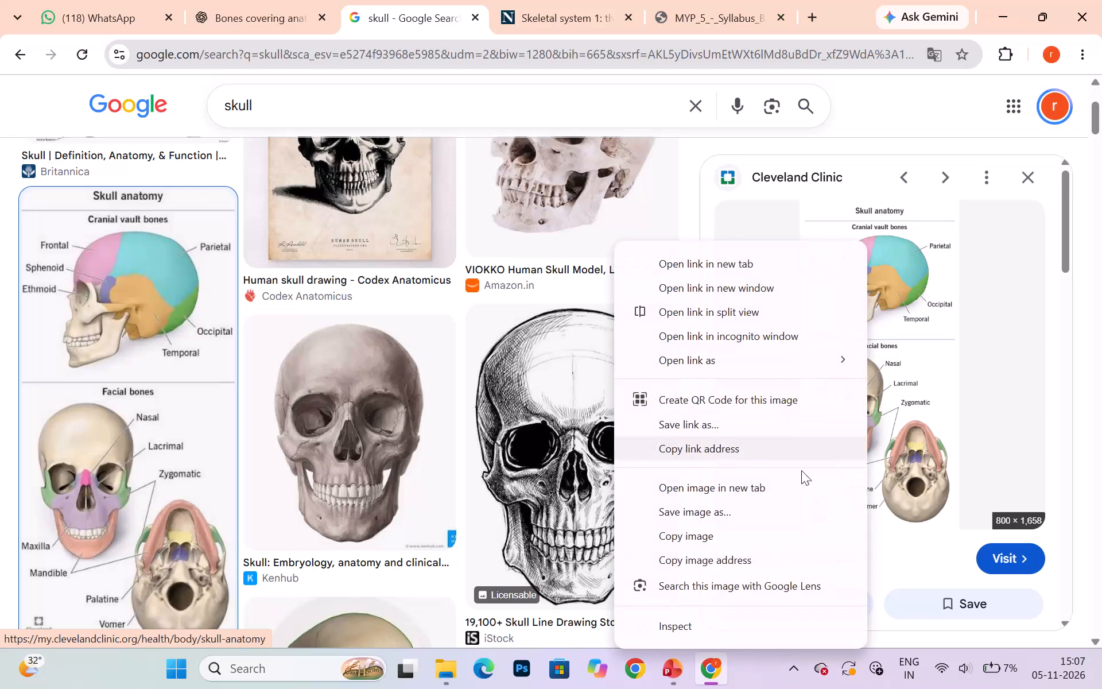
{"action": "left_click", "coordinate": [741, 535]}
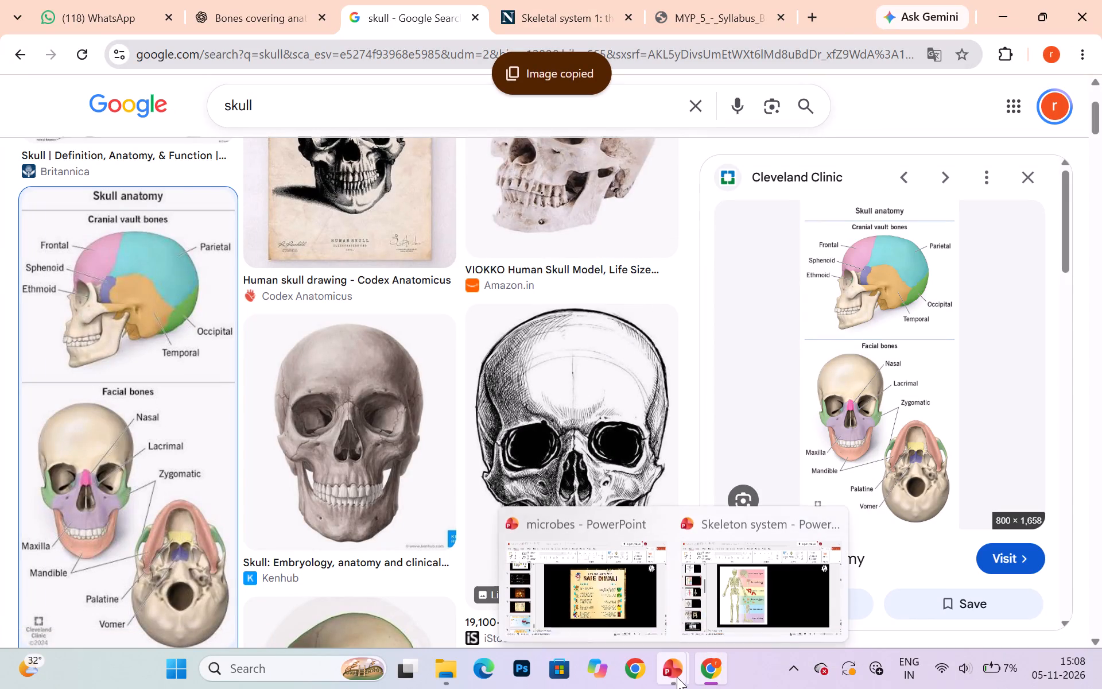
In the Skeleton system presentation, add a slide after slide 8 and paste the Skull anatomy image onto it.
{"action": "left_click", "coordinate": [802, 583]}
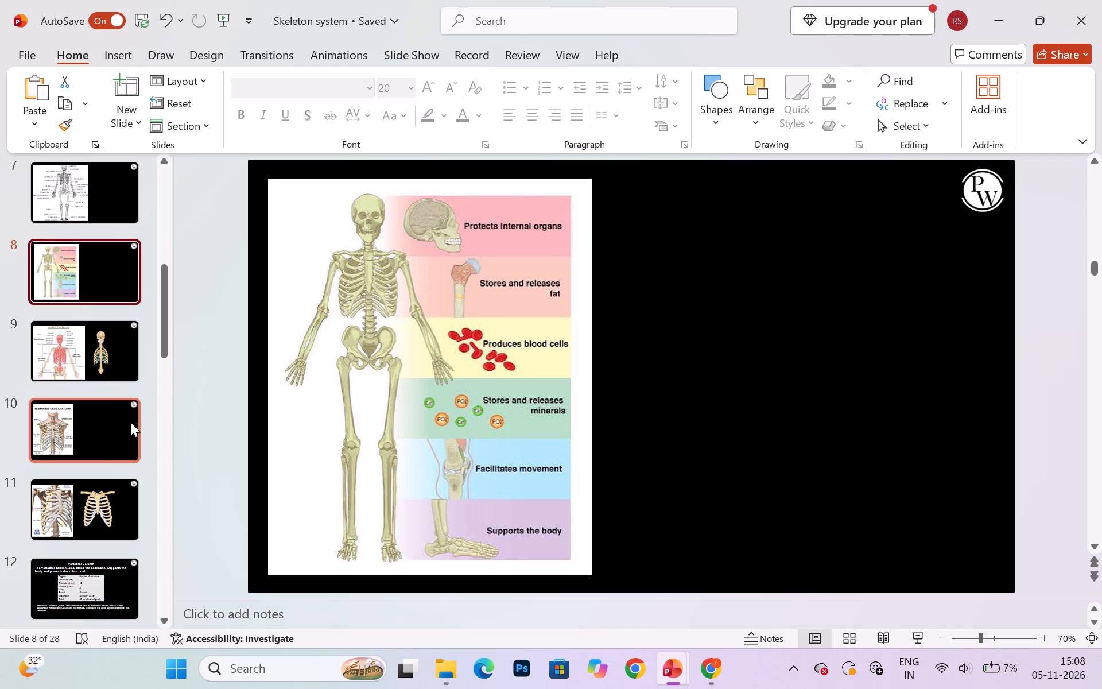
{"action": "left_click", "coordinate": [120, 260]}
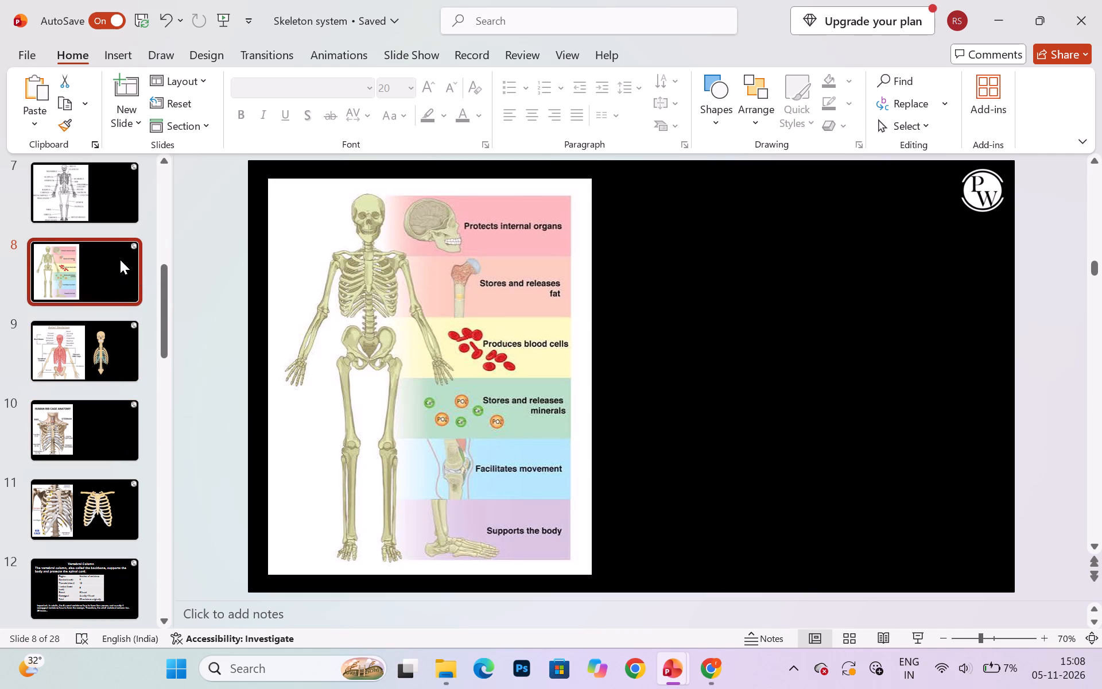
{"action": "left_click", "coordinate": [114, 71]}
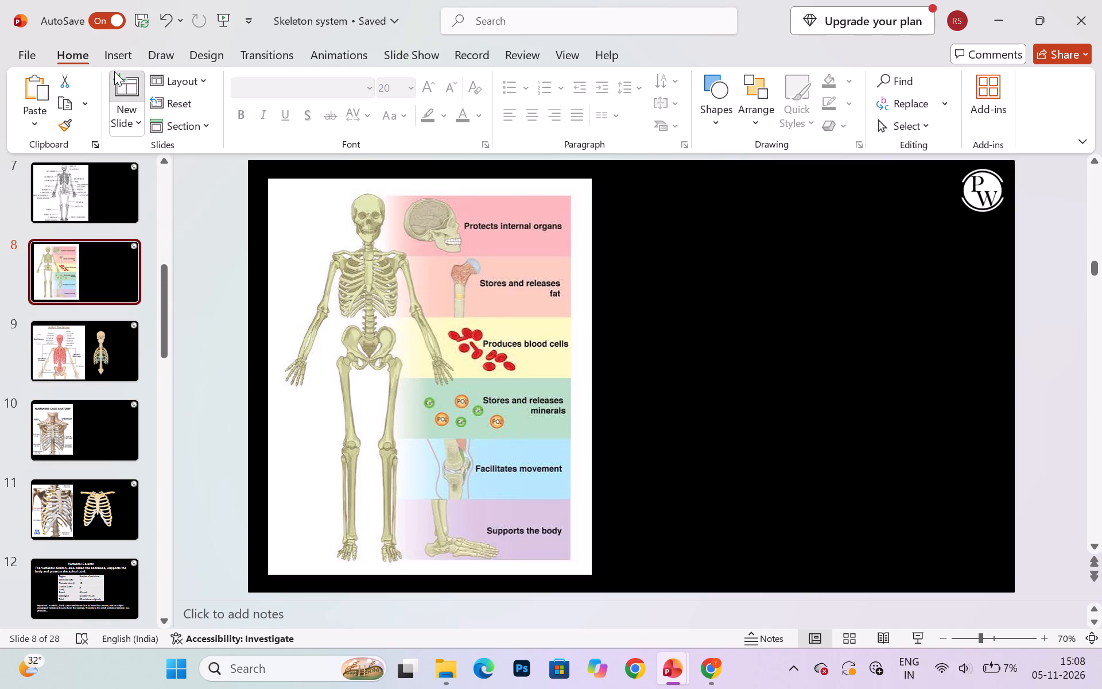
{"action": "key", "text": "ctrl+v"}
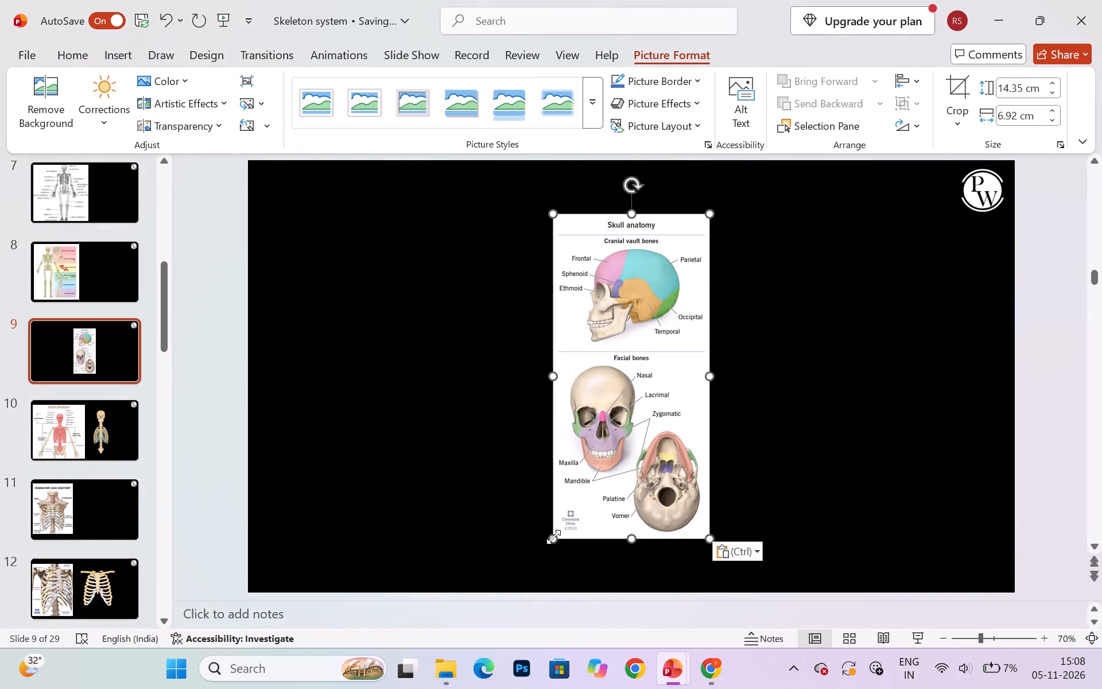
Move the Skull anatomy image to the slide's left side and enlarge it to about 17.4 × 8.4 cm.
{"action": "left_click_drag", "start_coordinate": [628, 411], "coordinate": [347, 377]}
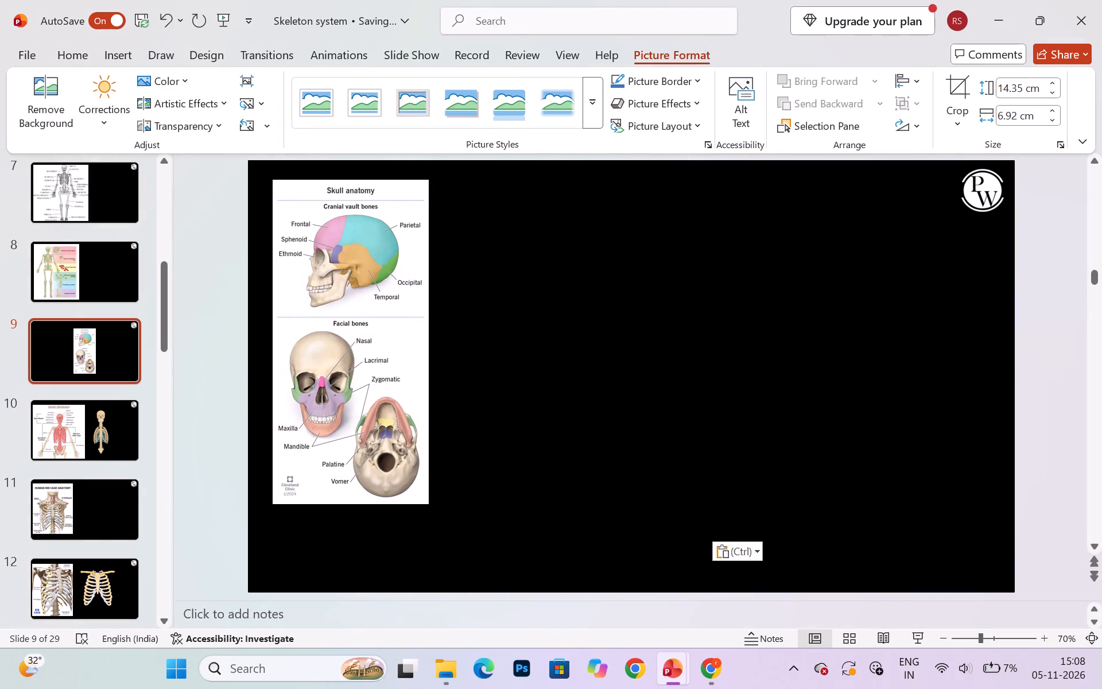
{"action": "left_click_drag", "start_coordinate": [347, 377], "coordinate": [346, 377]}
{"action": "left_click_drag", "start_coordinate": [425, 506], "coordinate": [443, 515]}
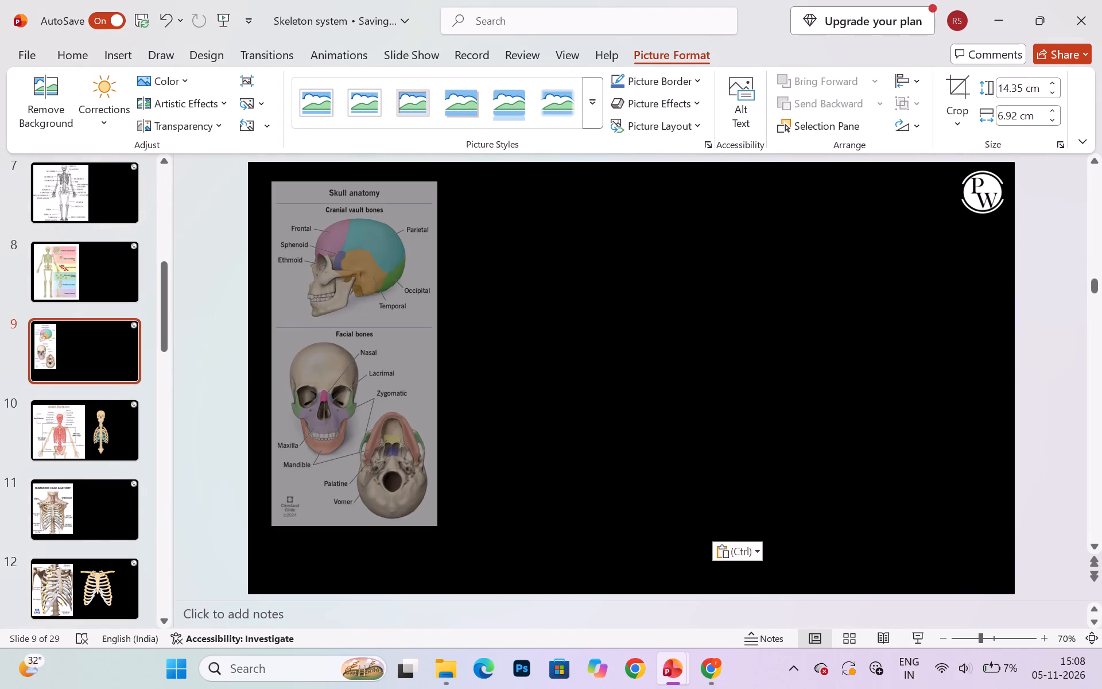
{"action": "left_click_drag", "start_coordinate": [443, 515], "coordinate": [460, 541]}
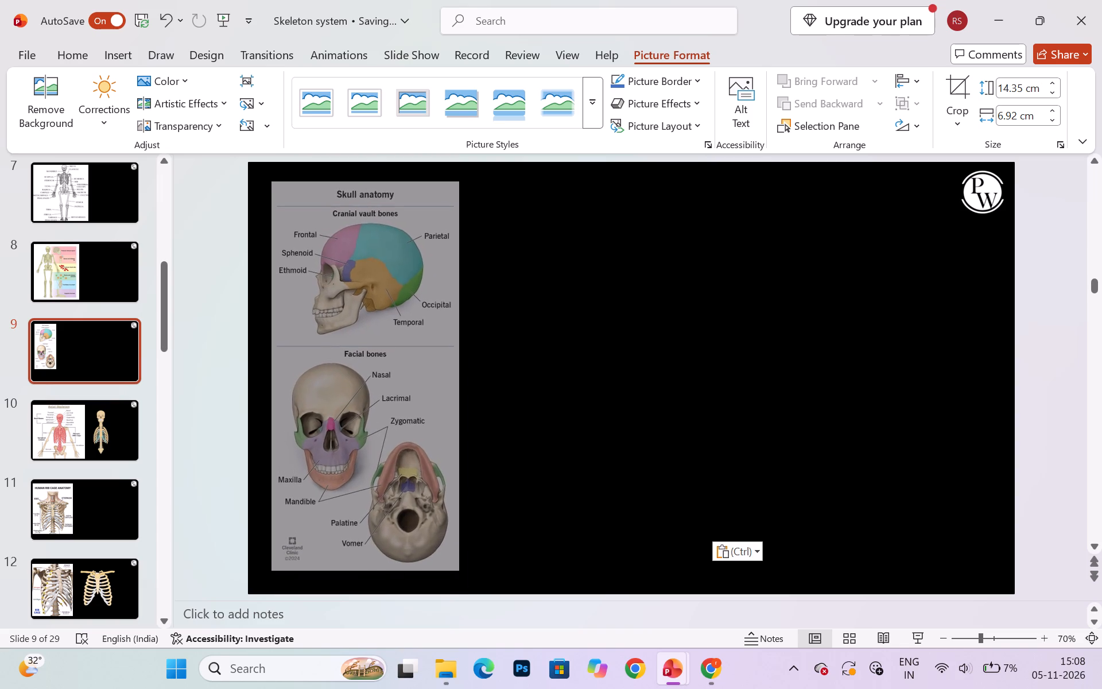
{"action": "left_click_drag", "start_coordinate": [460, 541], "coordinate": [462, 542]}
{"action": "left_click_drag", "start_coordinate": [399, 493], "coordinate": [391, 493]}
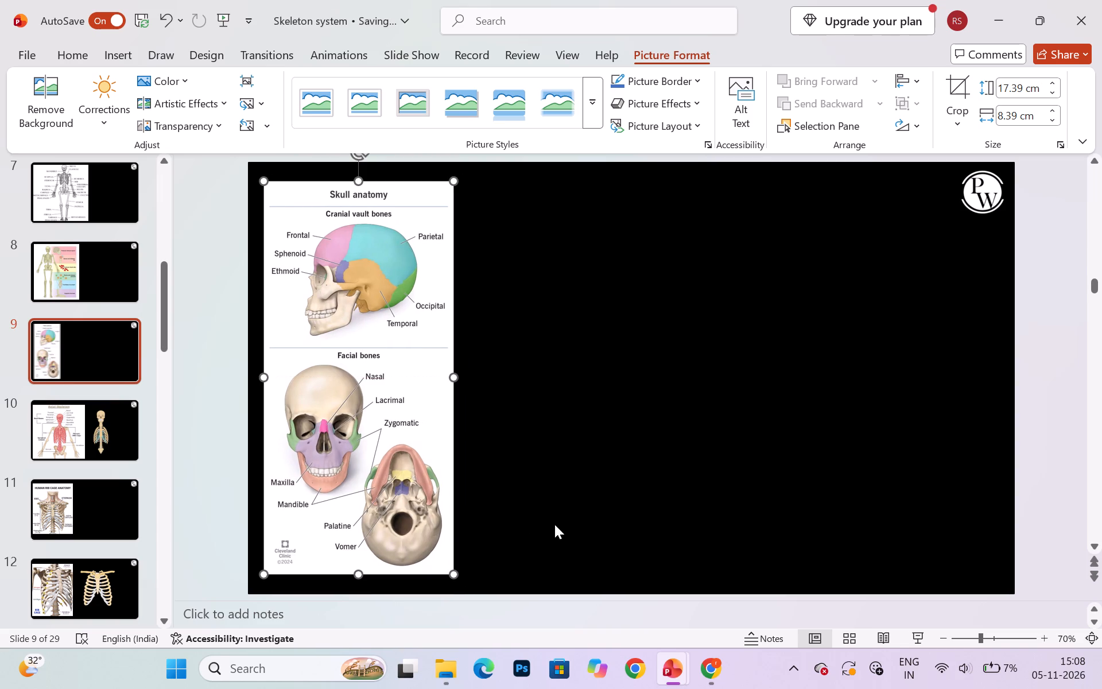
{"action": "left_click", "coordinate": [554, 524]}
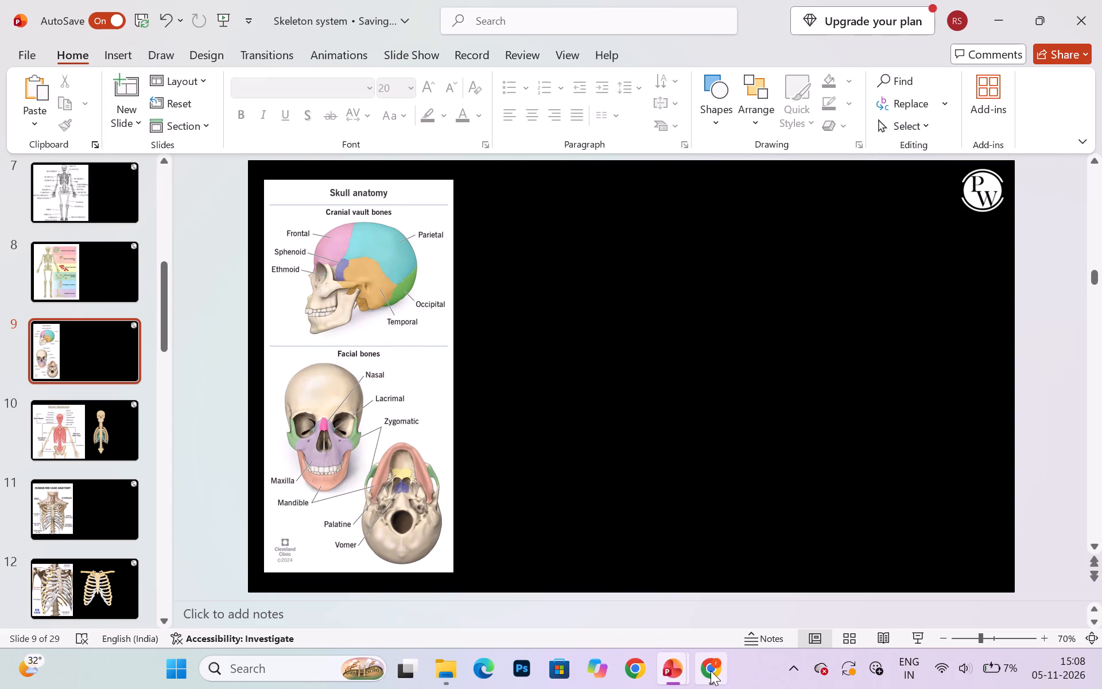
{"action": "left_click", "coordinate": [711, 671]}
{"action": "left_click", "coordinate": [394, 420]}
{"action": "scroll", "coordinate": [394, 420], "scroll_direction": "down", "scroll_amount": 1}
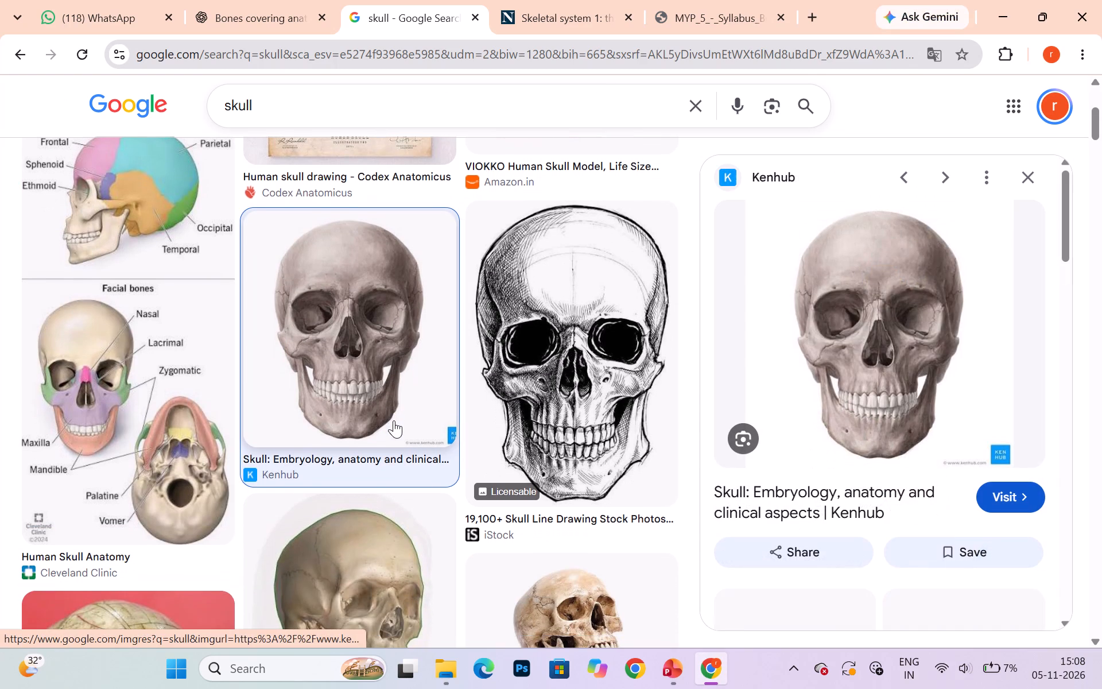
{"action": "scroll", "coordinate": [361, 320], "scroll_direction": "down", "scroll_amount": 4}
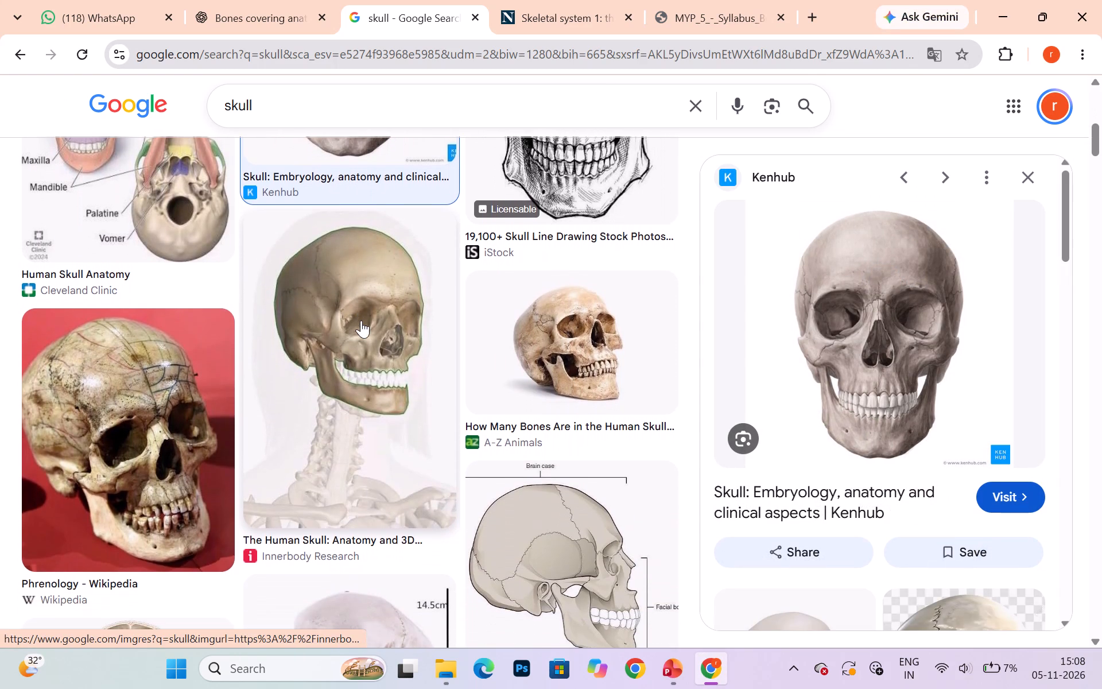
{"action": "scroll", "coordinate": [597, 328], "scroll_direction": "down", "scroll_amount": 3}
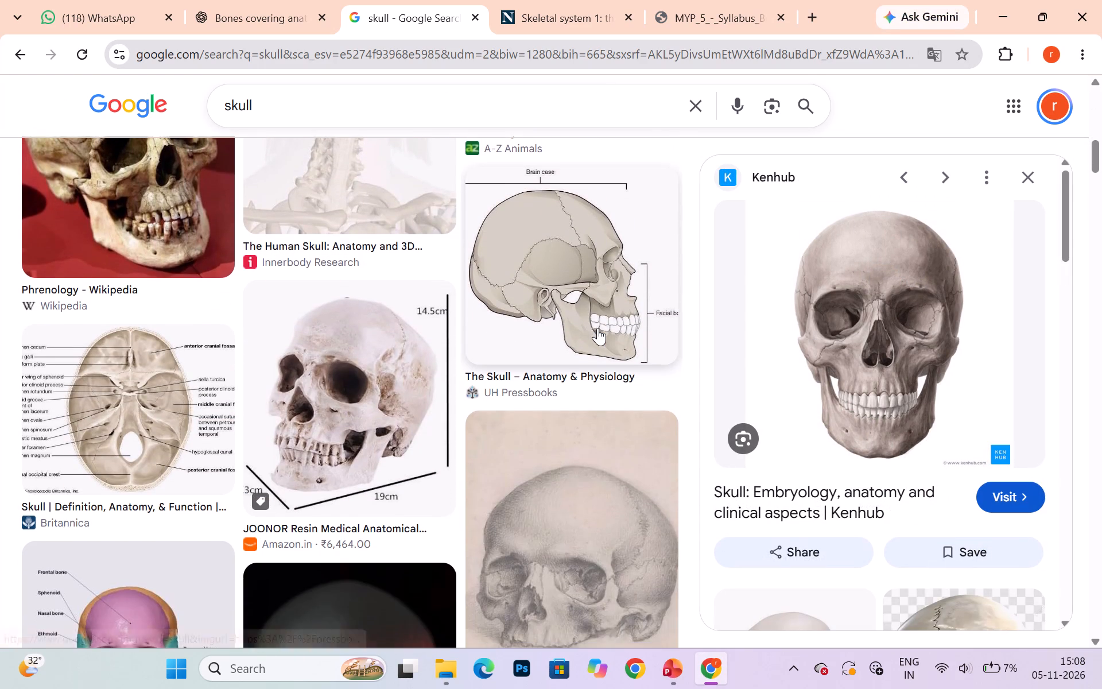
{"action": "scroll", "coordinate": [597, 328], "scroll_direction": "down", "scroll_amount": 5}
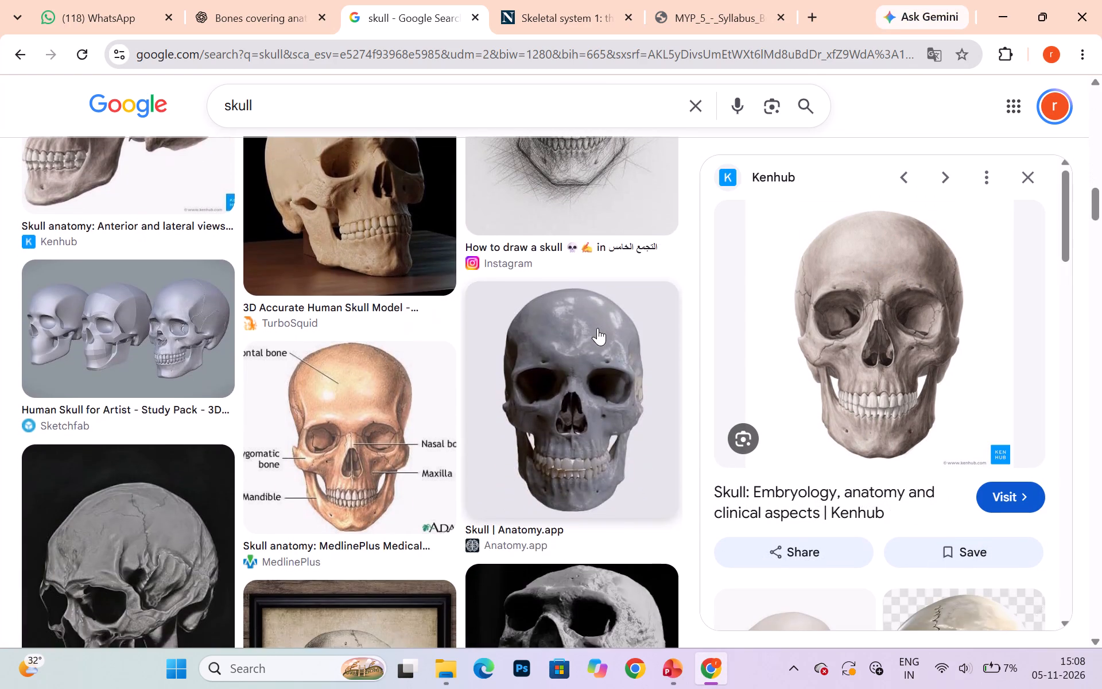
{"action": "scroll", "coordinate": [597, 328], "scroll_direction": "down", "scroll_amount": 2}
{"action": "scroll", "coordinate": [597, 328], "scroll_direction": "up", "scroll_amount": 3}
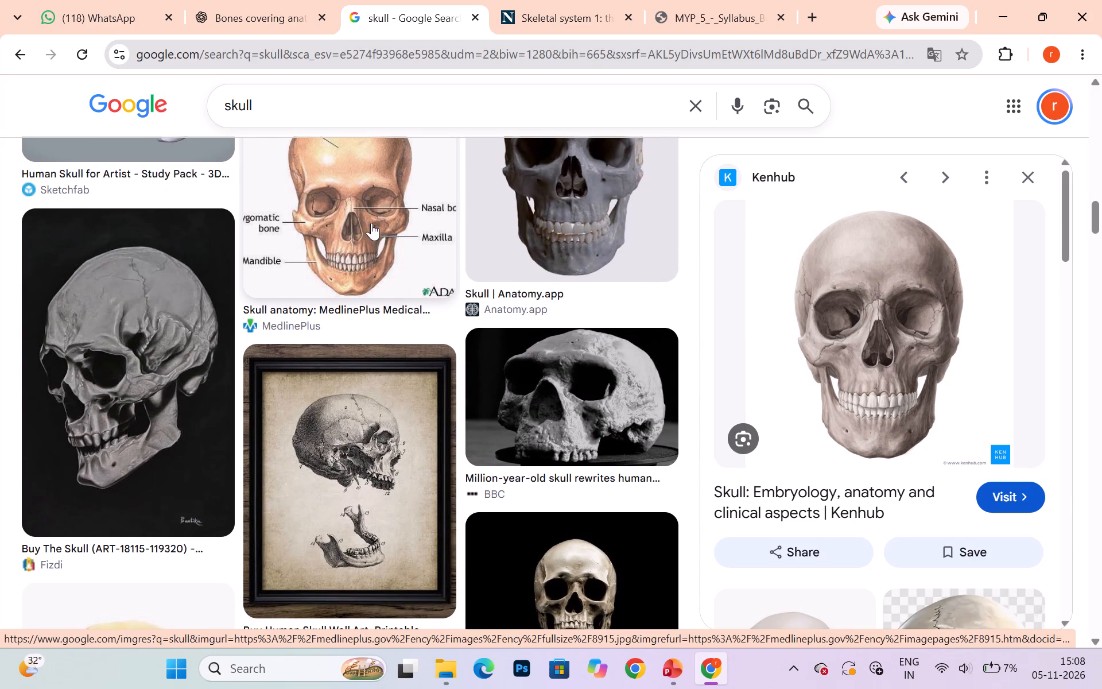
{"action": "scroll", "coordinate": [371, 223], "scroll_direction": "down", "scroll_amount": 7}
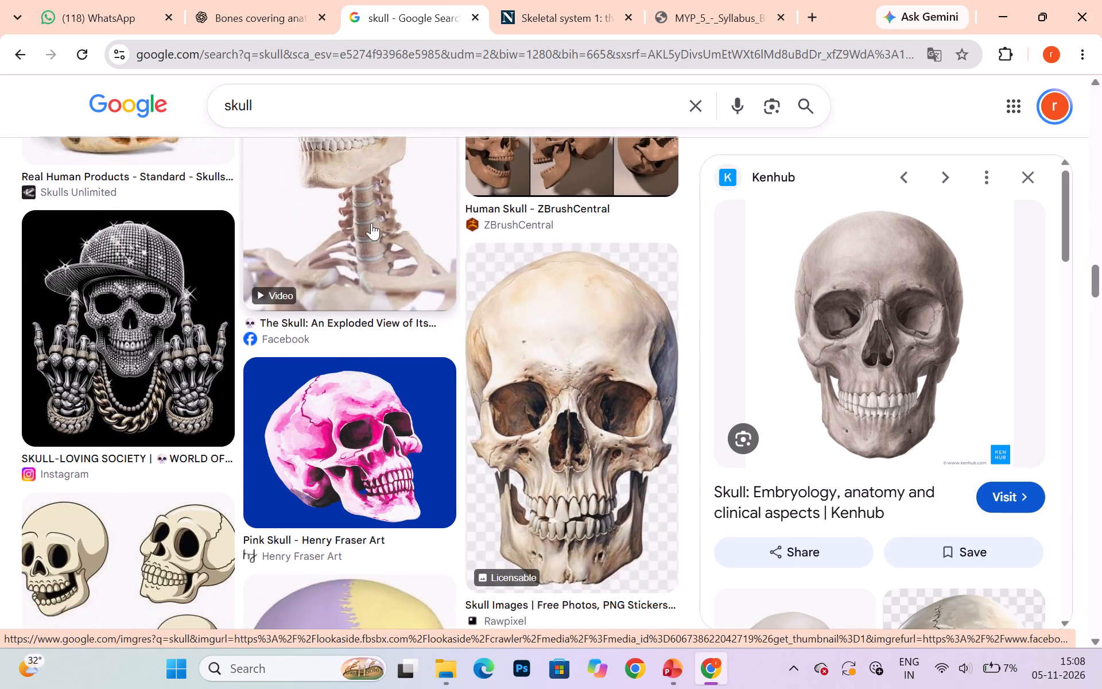
{"action": "scroll", "coordinate": [371, 223], "scroll_direction": "down", "scroll_amount": 3}
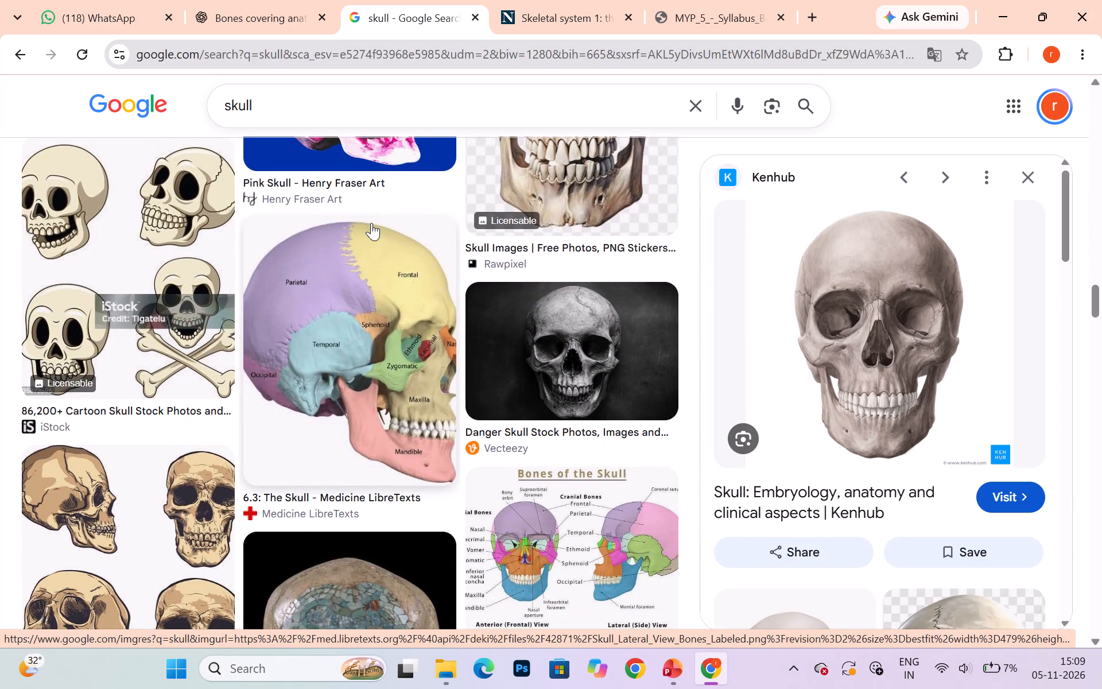
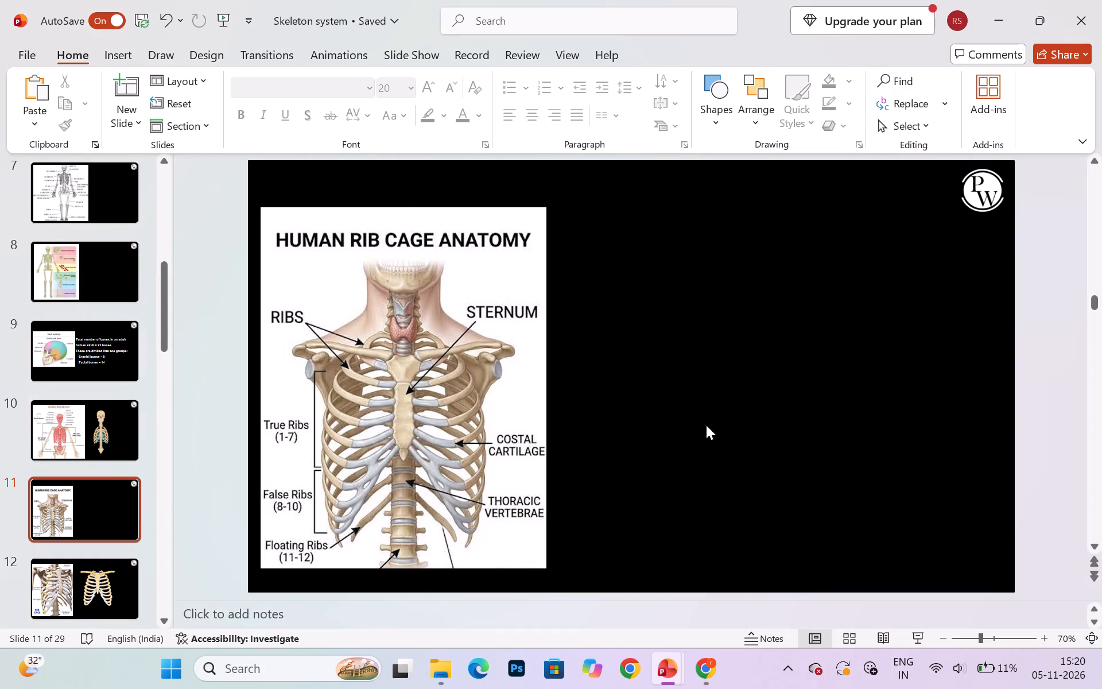
{"action": "key", "text": "ctrl+v"}
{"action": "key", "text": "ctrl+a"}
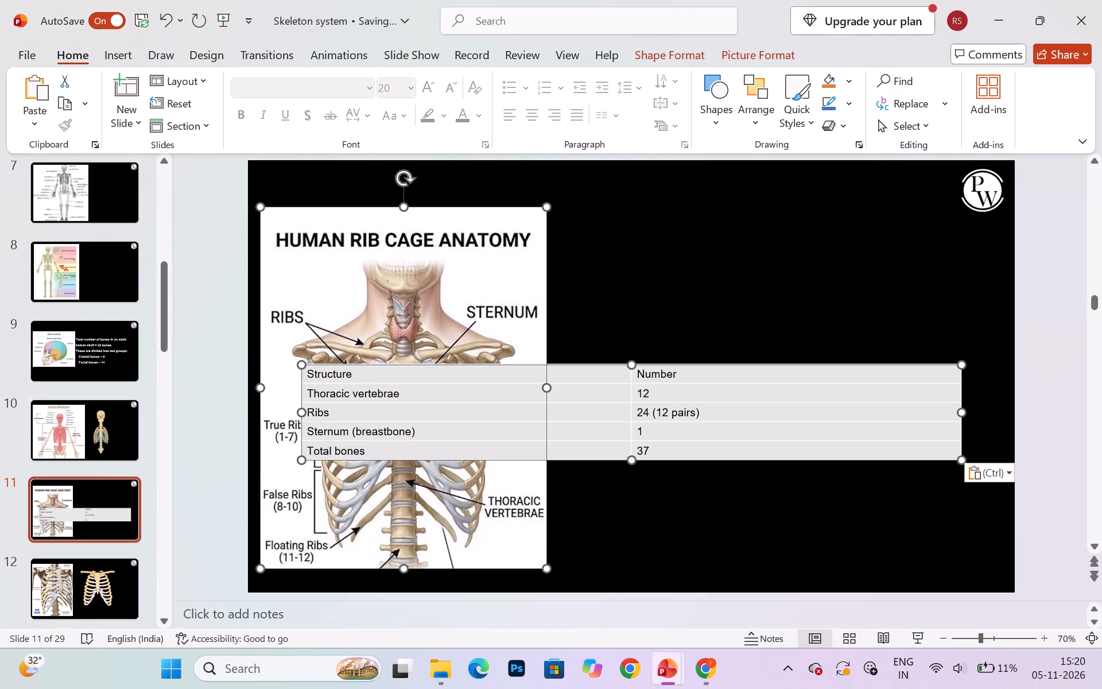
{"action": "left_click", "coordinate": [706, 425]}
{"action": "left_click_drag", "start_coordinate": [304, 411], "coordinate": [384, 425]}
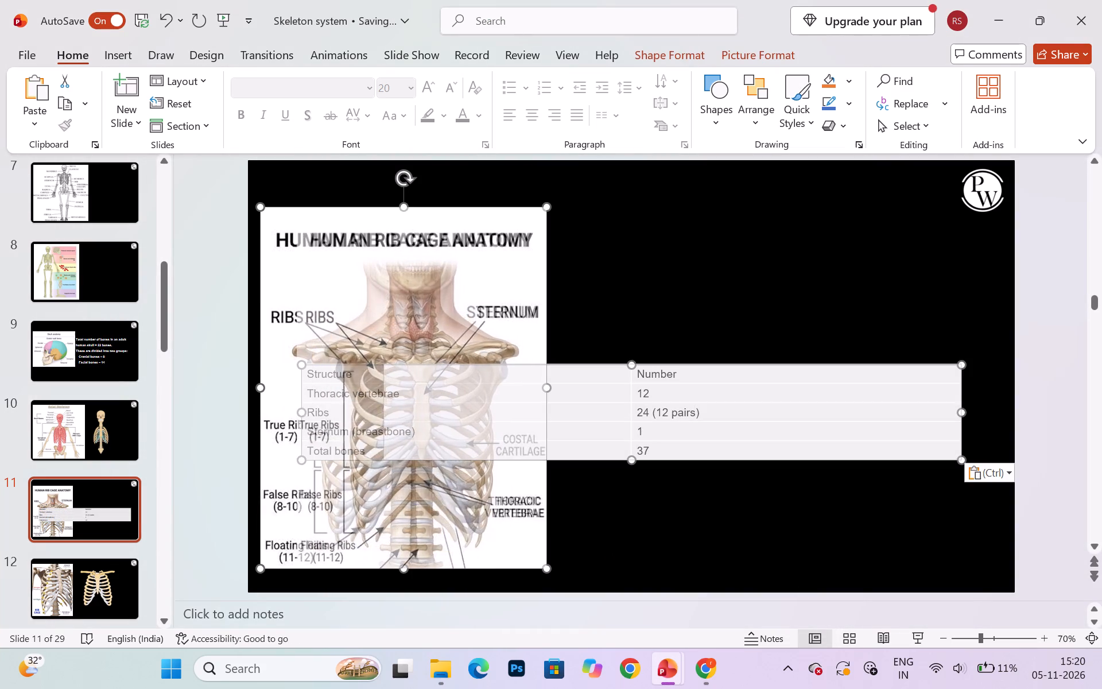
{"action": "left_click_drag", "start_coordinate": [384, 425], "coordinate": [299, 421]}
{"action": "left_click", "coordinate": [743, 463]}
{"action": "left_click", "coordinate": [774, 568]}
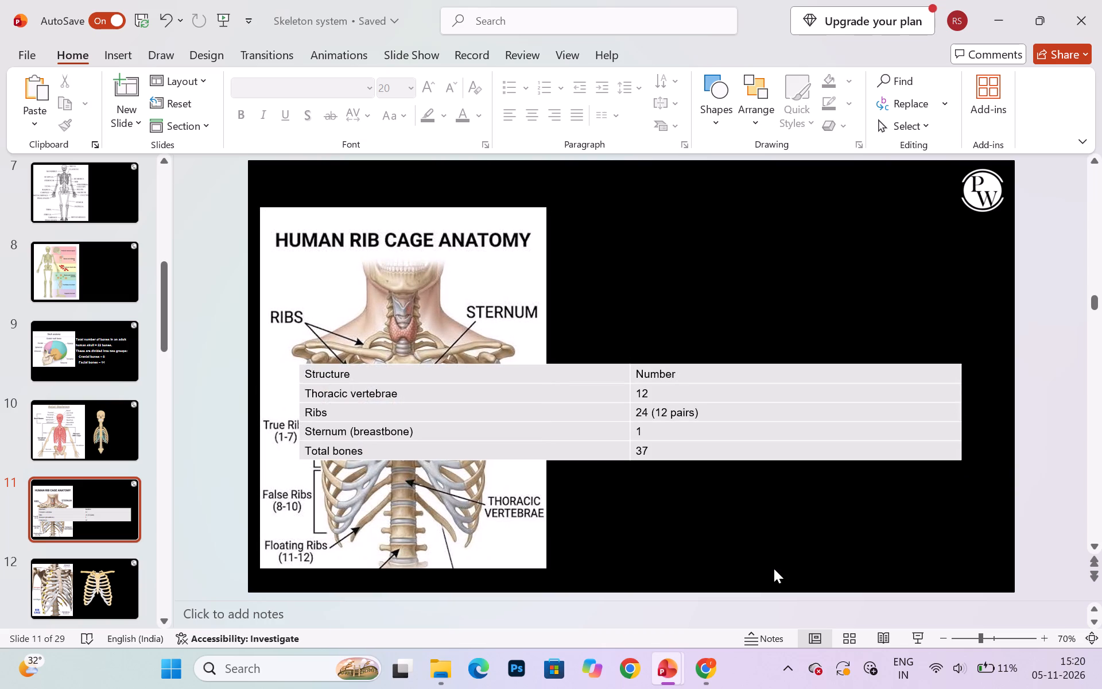
Narrow the pasted Structure and Number table on slide 11 so it fits in the empty area beside the rib cage image.
{"action": "left_click", "coordinate": [689, 415]}
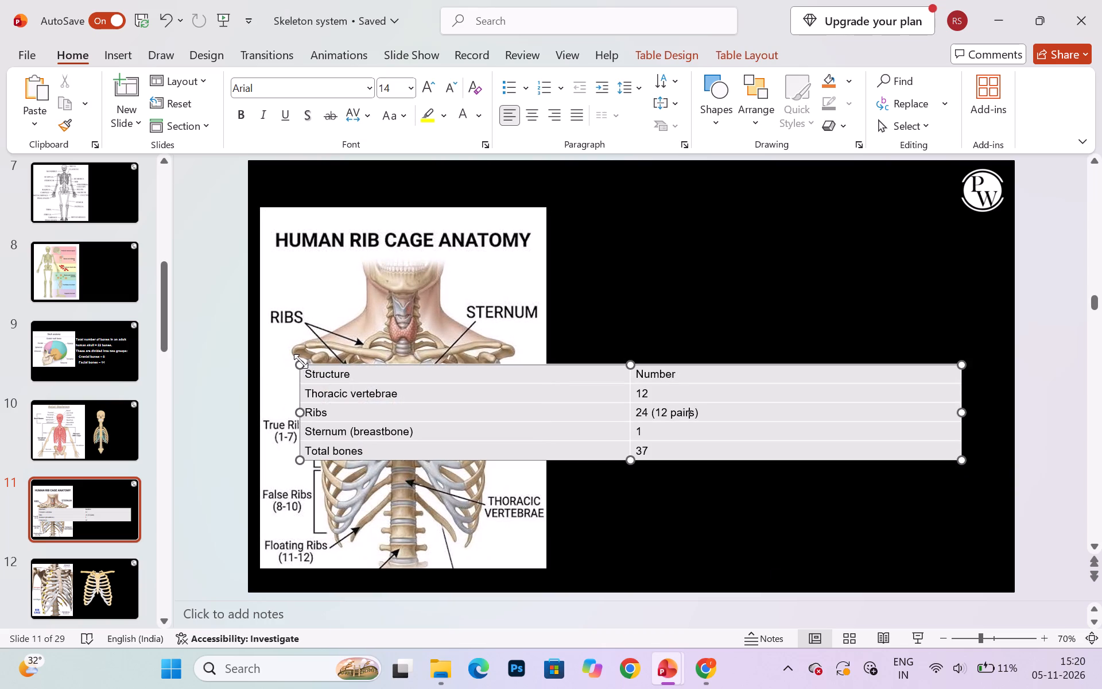
{"action": "left_click_drag", "start_coordinate": [301, 361], "coordinate": [583, 343]}
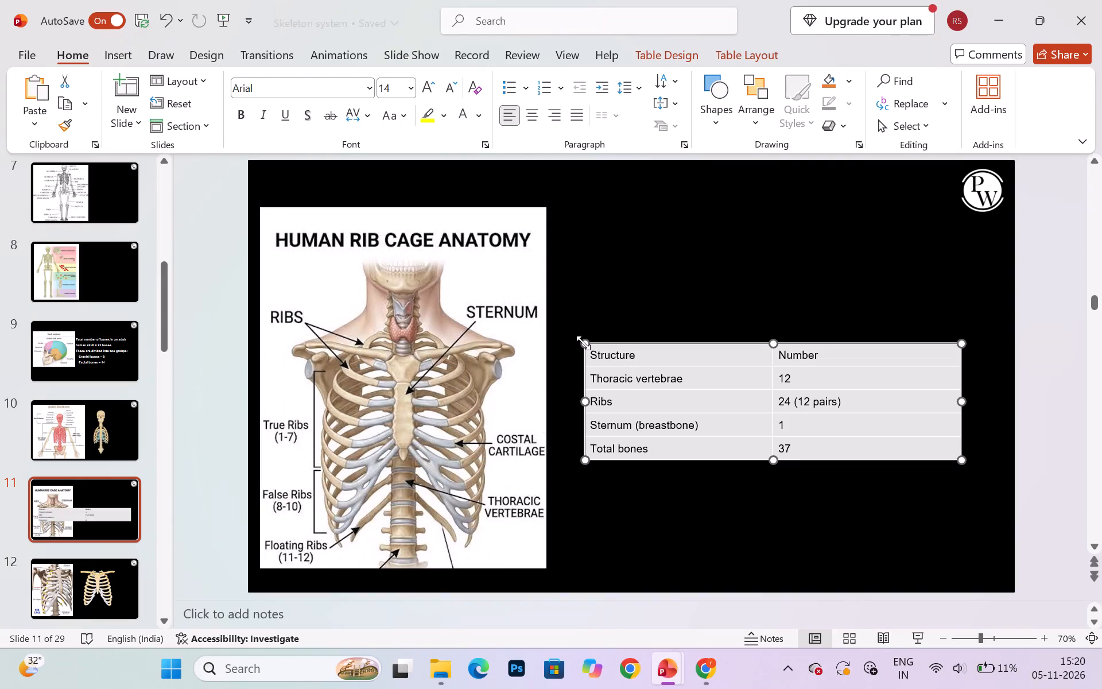
Make all text in the slide 11 rib cage bones table bold and set its font size to 20.
{"action": "left_click", "coordinate": [732, 409]}
{"action": "key", "text": "ctrl+a"}
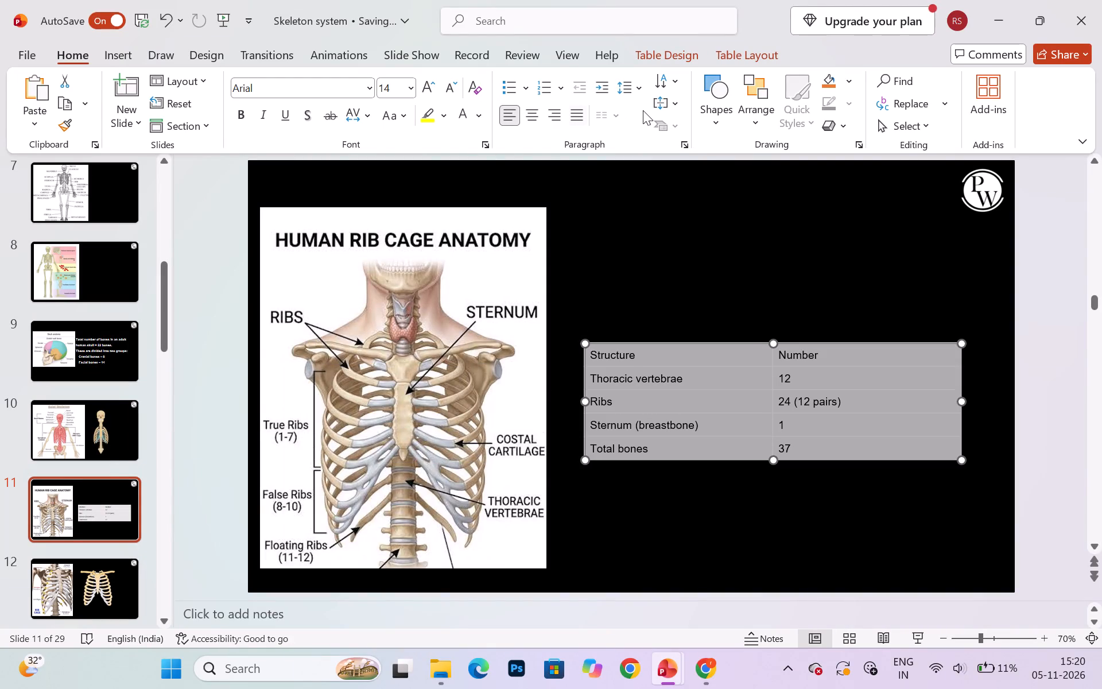
{"action": "left_click_drag", "start_coordinate": [632, 91], "coordinate": [643, 133]}
{"action": "left_click", "coordinate": [643, 133]}
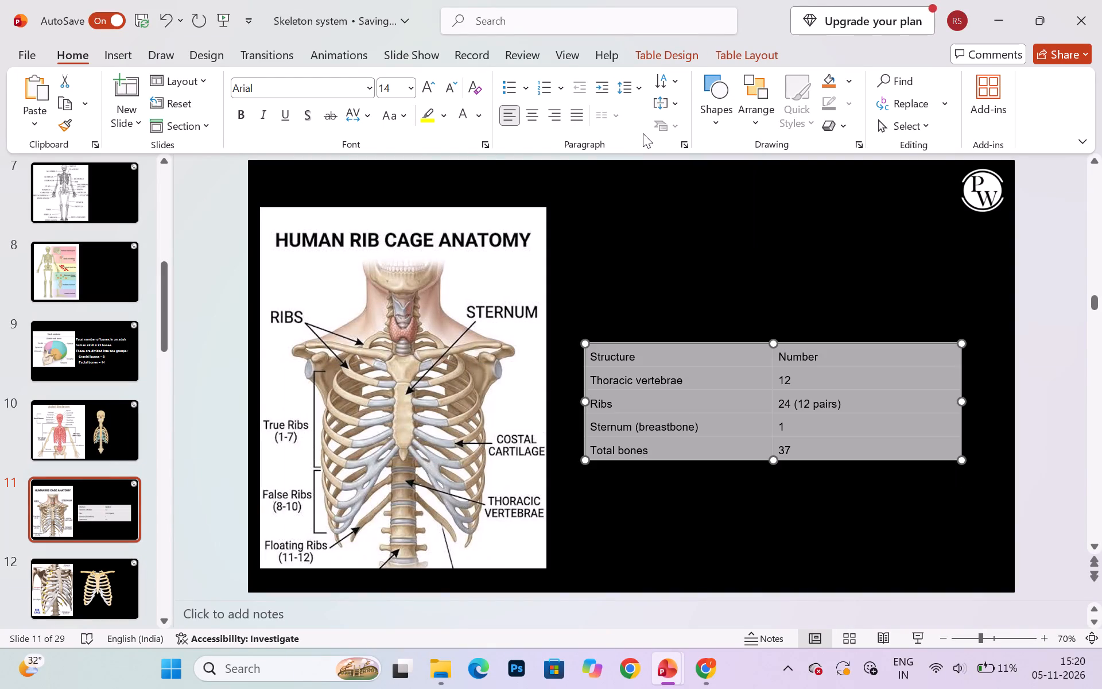
{"action": "left_click", "coordinate": [249, 107]}
{"action": "left_click_drag", "start_coordinate": [412, 83], "coordinate": [395, 239]}
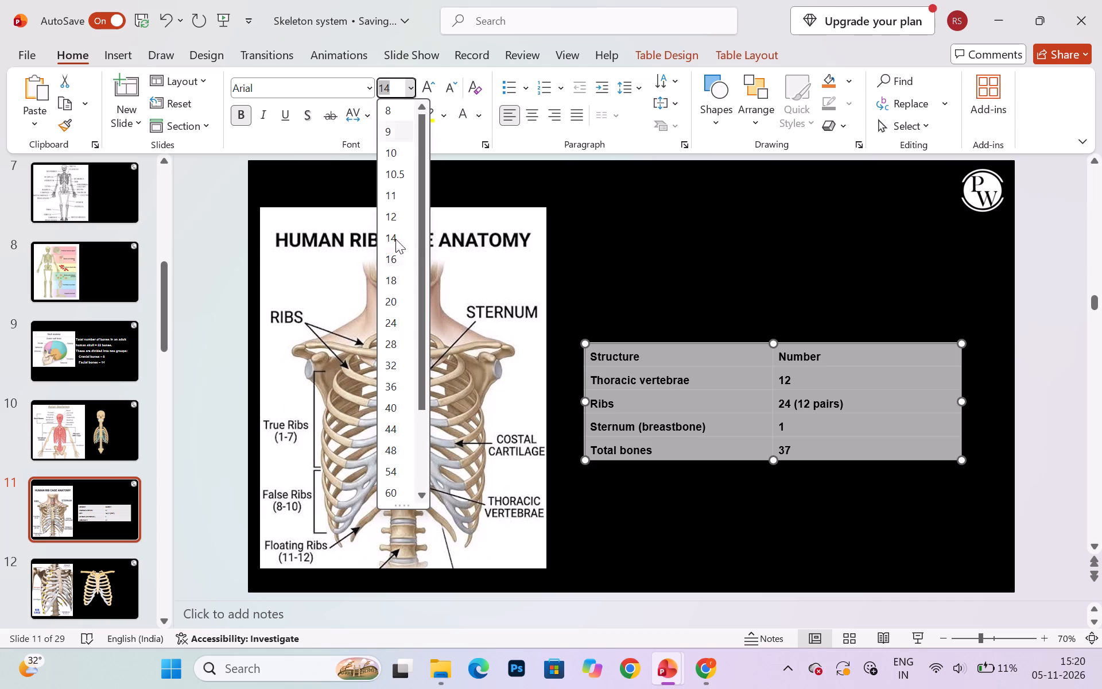
{"action": "left_click_drag", "start_coordinate": [395, 239], "coordinate": [389, 294]}
{"action": "left_click", "coordinate": [389, 294]}
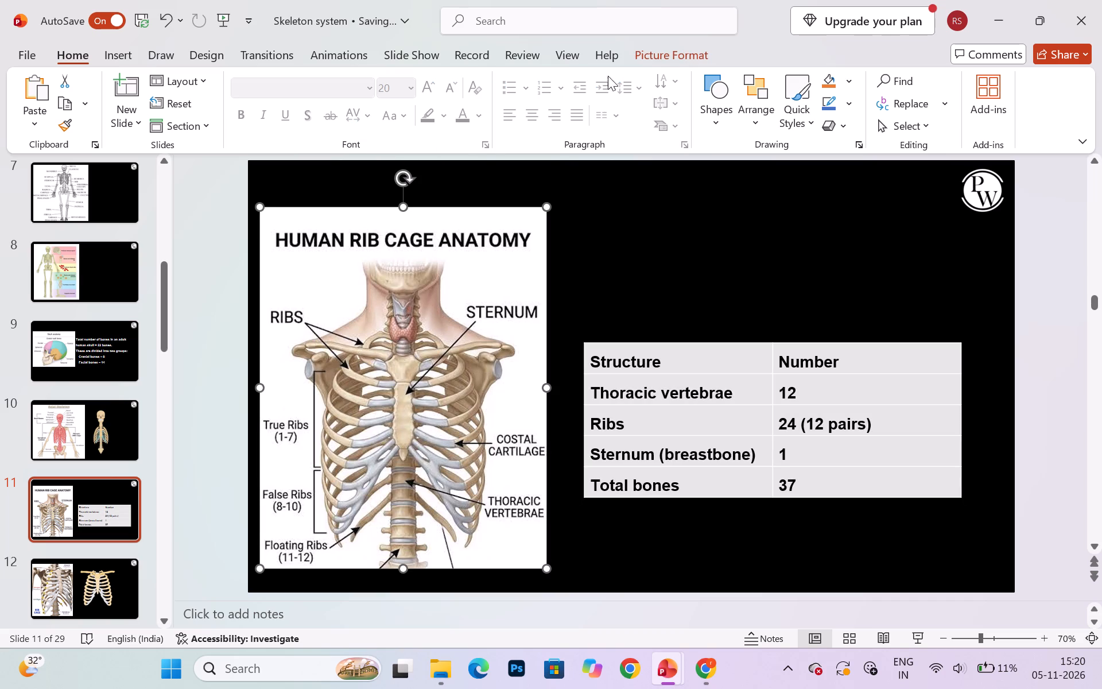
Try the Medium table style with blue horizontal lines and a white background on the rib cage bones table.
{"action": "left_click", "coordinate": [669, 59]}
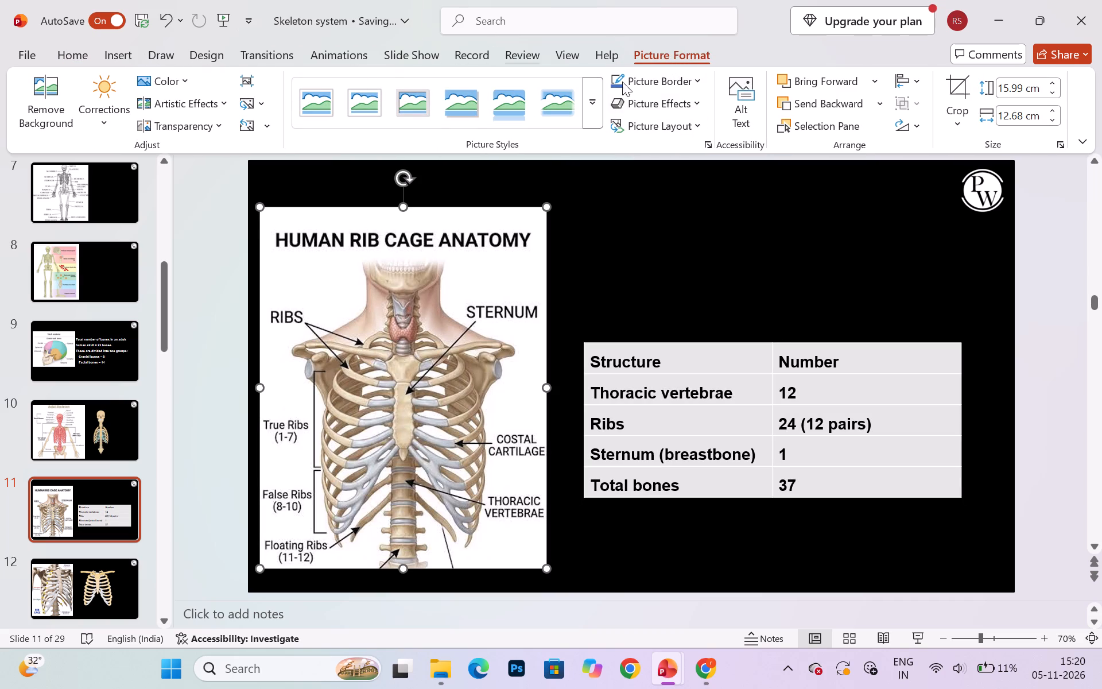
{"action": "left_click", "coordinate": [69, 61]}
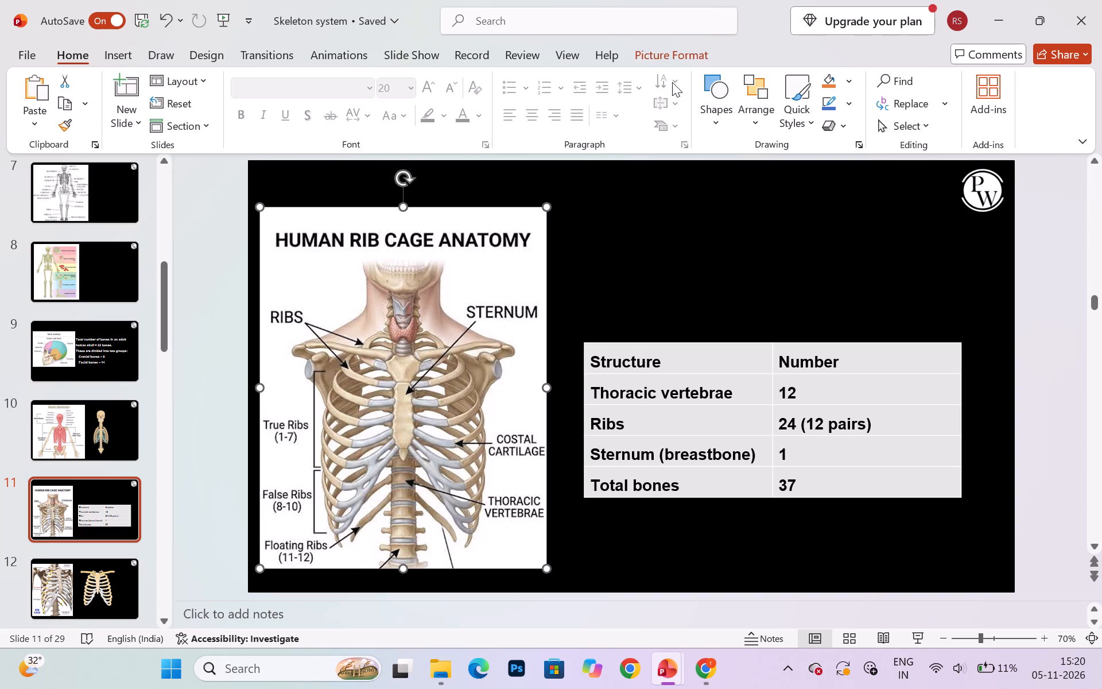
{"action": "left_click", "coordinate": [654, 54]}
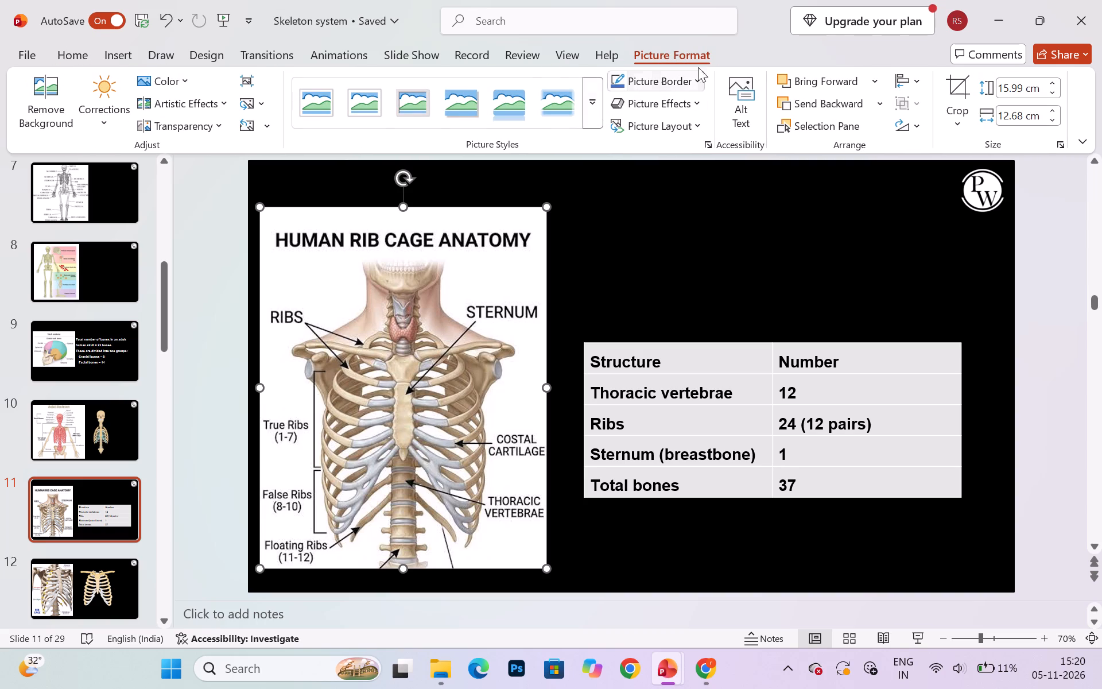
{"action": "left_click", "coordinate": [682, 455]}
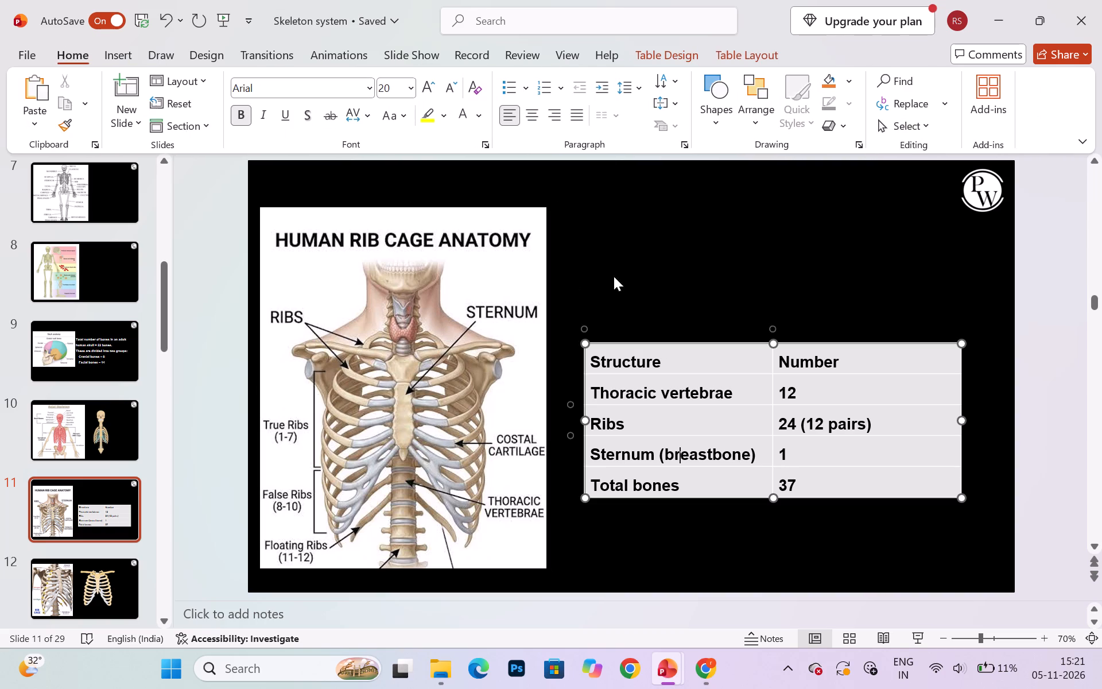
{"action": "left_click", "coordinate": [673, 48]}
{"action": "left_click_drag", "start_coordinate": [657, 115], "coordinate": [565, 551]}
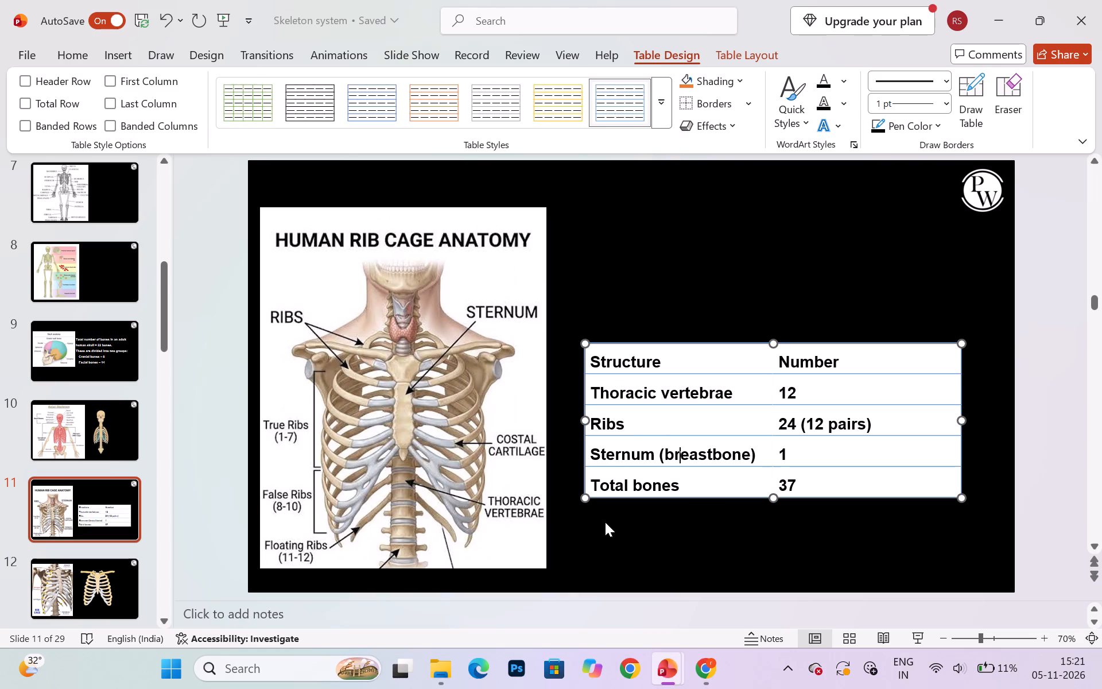
Apply the Light table style with a green grid and no fill to the rib cage bones table.
{"action": "left_click", "coordinate": [665, 55]}
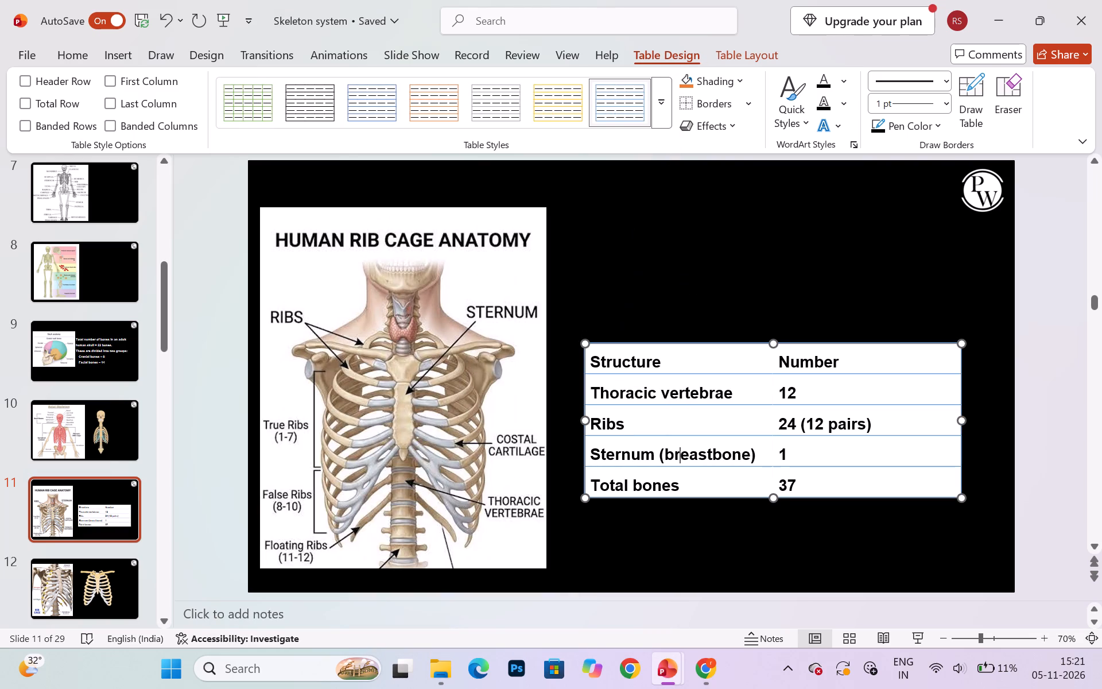
{"action": "left_click_drag", "start_coordinate": [666, 99], "coordinate": [622, 498]}
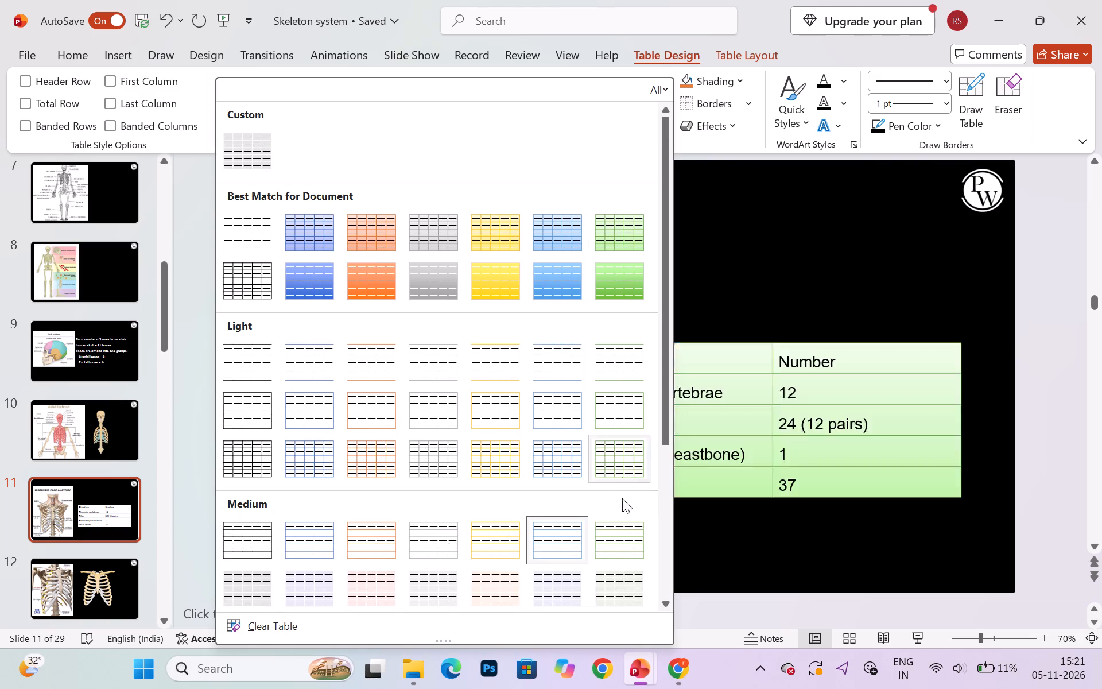
{"action": "left_click_drag", "start_coordinate": [622, 498], "coordinate": [618, 452]}
{"action": "left_click", "coordinate": [618, 452]}
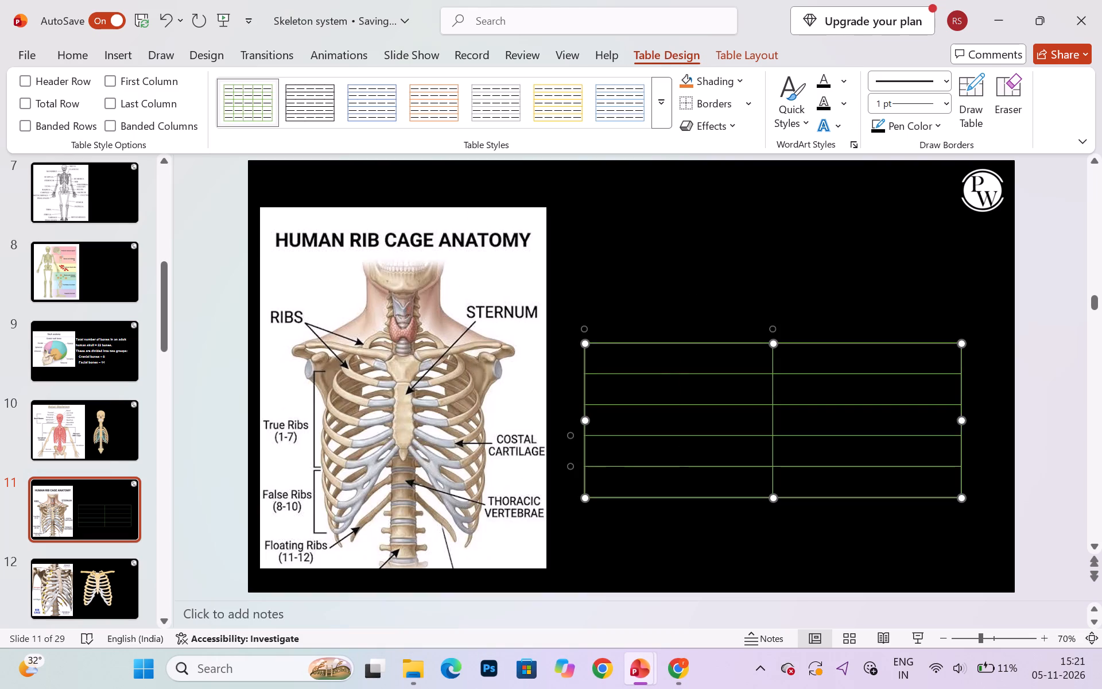
Change all text in the rib cage bones table to white.
{"action": "key", "text": "ctrl+a"}
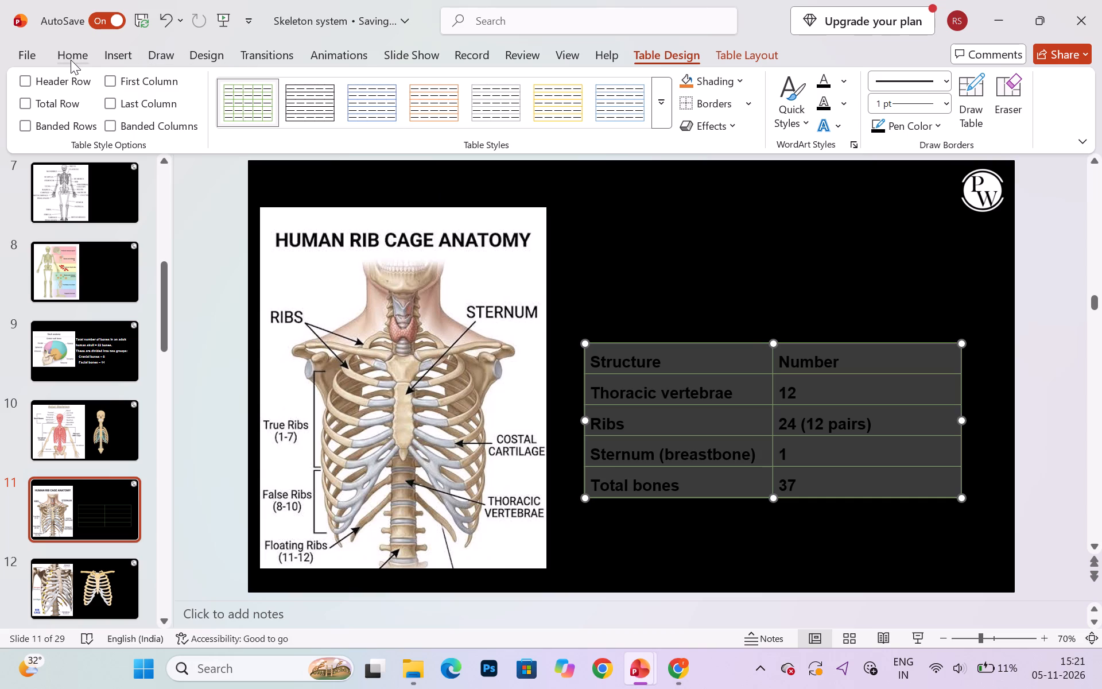
{"action": "left_click", "coordinate": [71, 60]}
{"action": "left_click", "coordinate": [473, 113]}
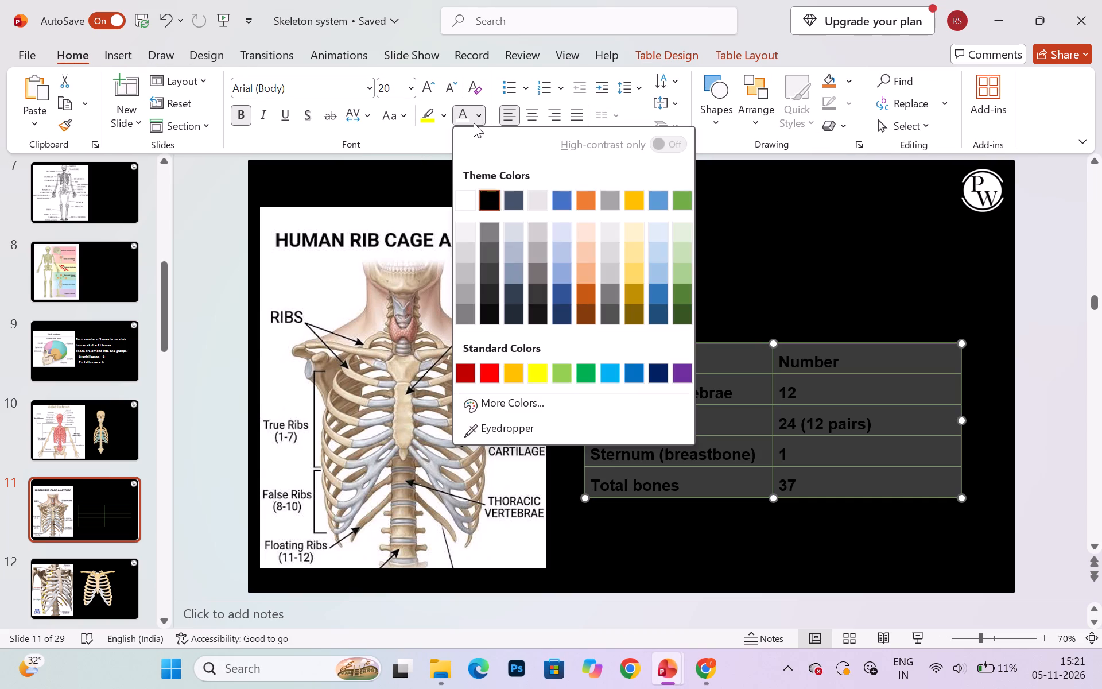
{"action": "left_click", "coordinate": [466, 203]}
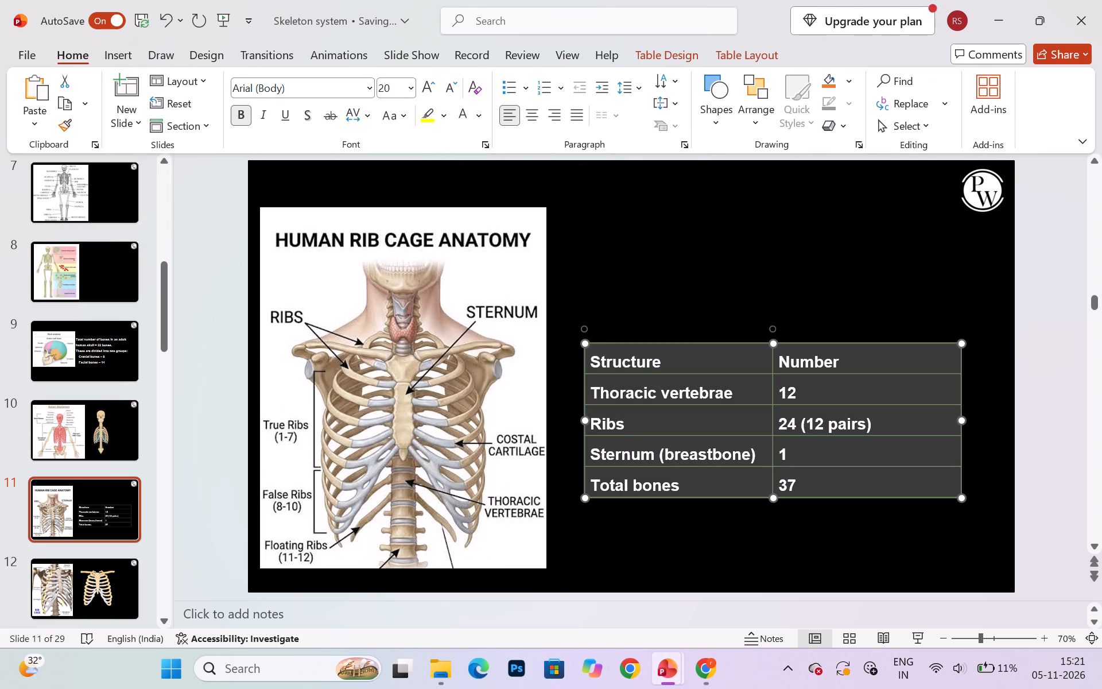
Move the bones table up and closer to the rib cage image, and enlarge it in both width and height.
{"action": "left_click_drag", "start_coordinate": [608, 345], "coordinate": [578, 288]}
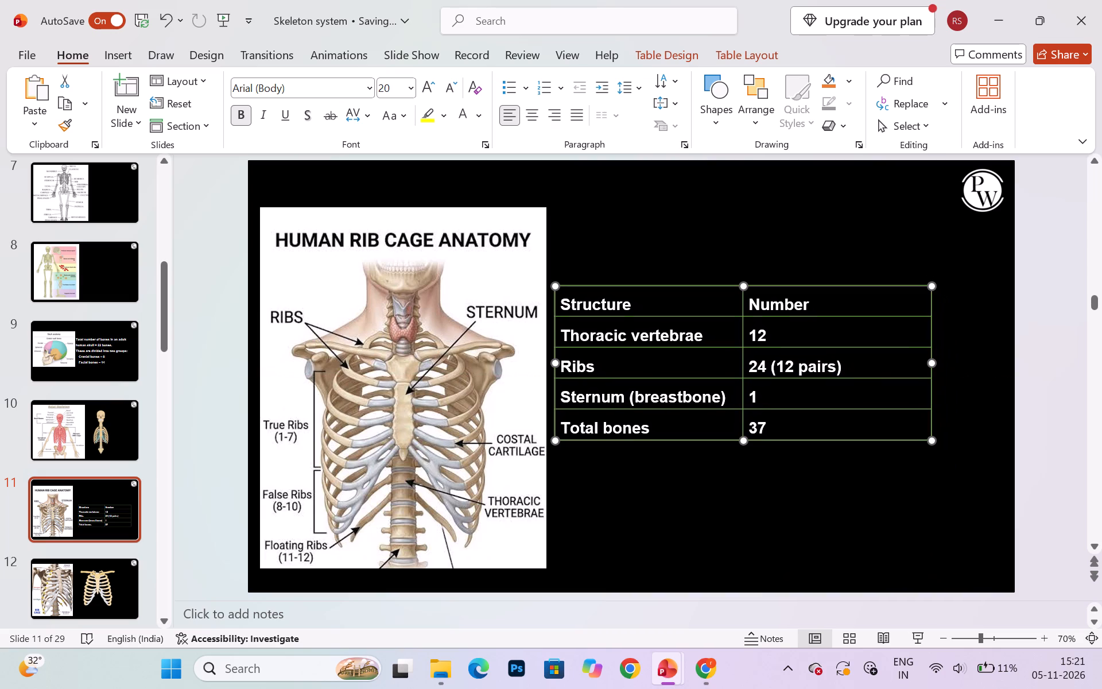
{"action": "left_click_drag", "start_coordinate": [935, 439], "coordinate": [965, 483]}
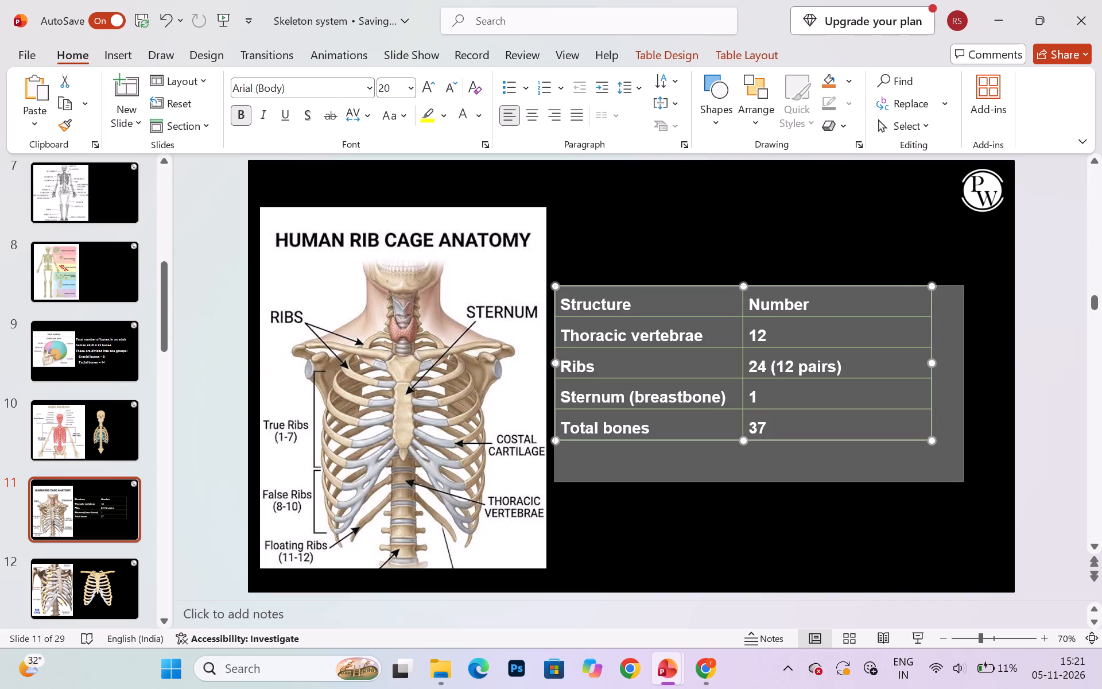
{"action": "left_click_drag", "start_coordinate": [965, 483], "coordinate": [971, 494]}
Centre the text horizontally in every cell of the rib cage bones table.
{"action": "left_click", "coordinate": [843, 415]}
{"action": "key", "text": "ctrl+a"}
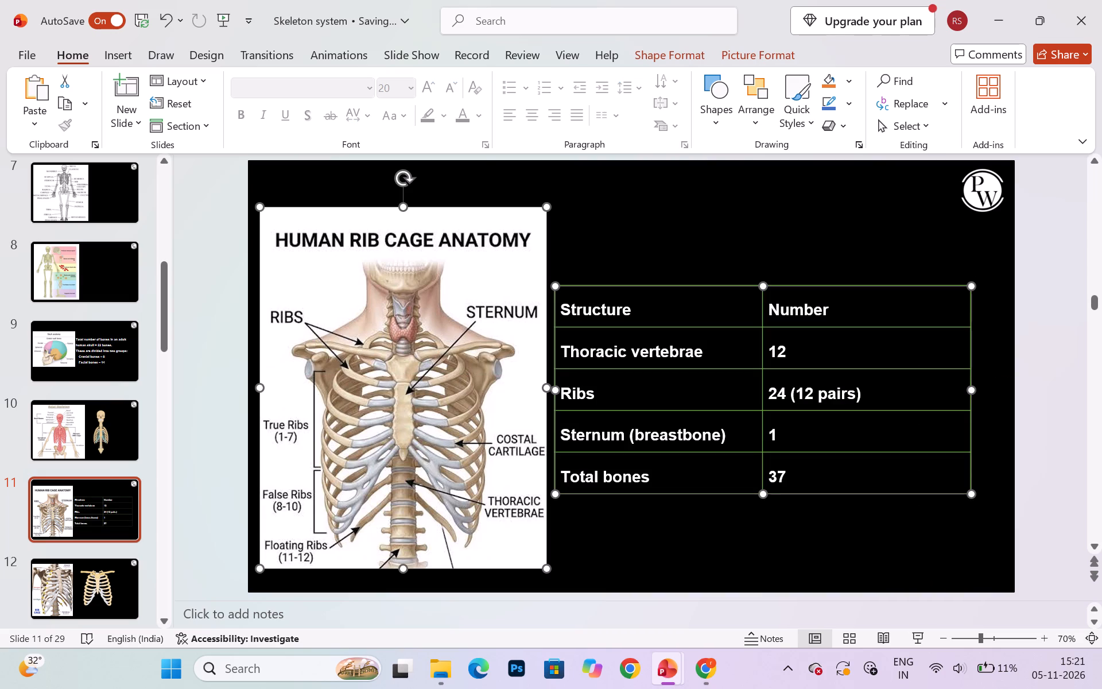
{"action": "left_click", "coordinate": [758, 355]}
{"action": "left_click", "coordinate": [686, 354]}
{"action": "key", "text": "ctrl+a"}
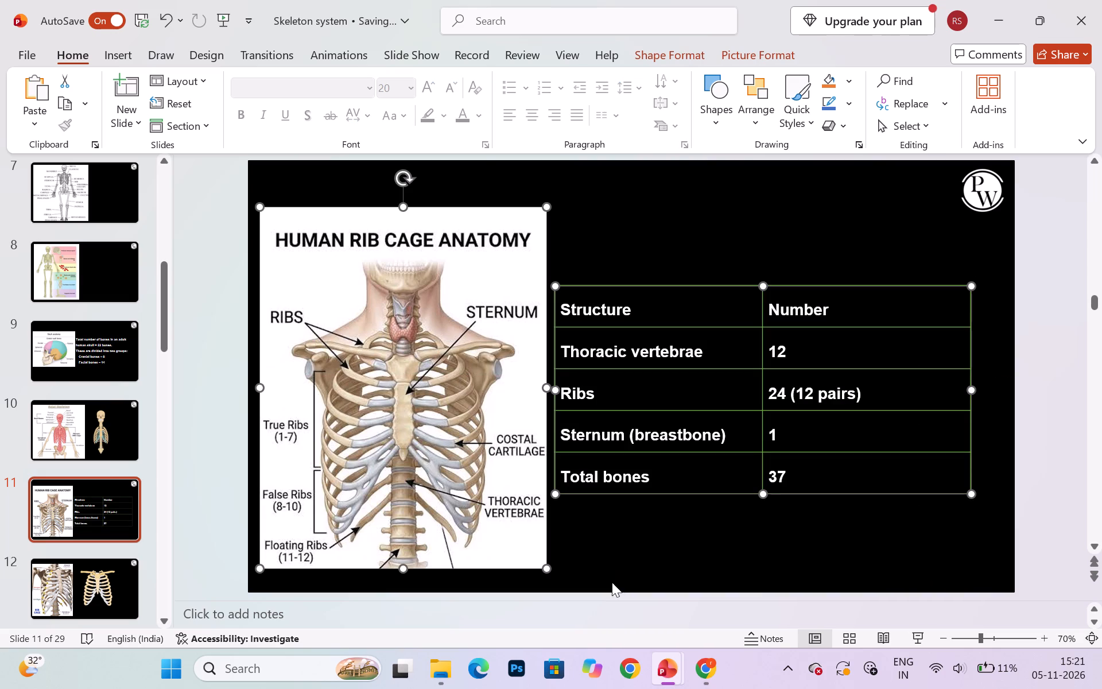
{"action": "left_click", "coordinate": [620, 587]}
{"action": "left_click", "coordinate": [612, 441]}
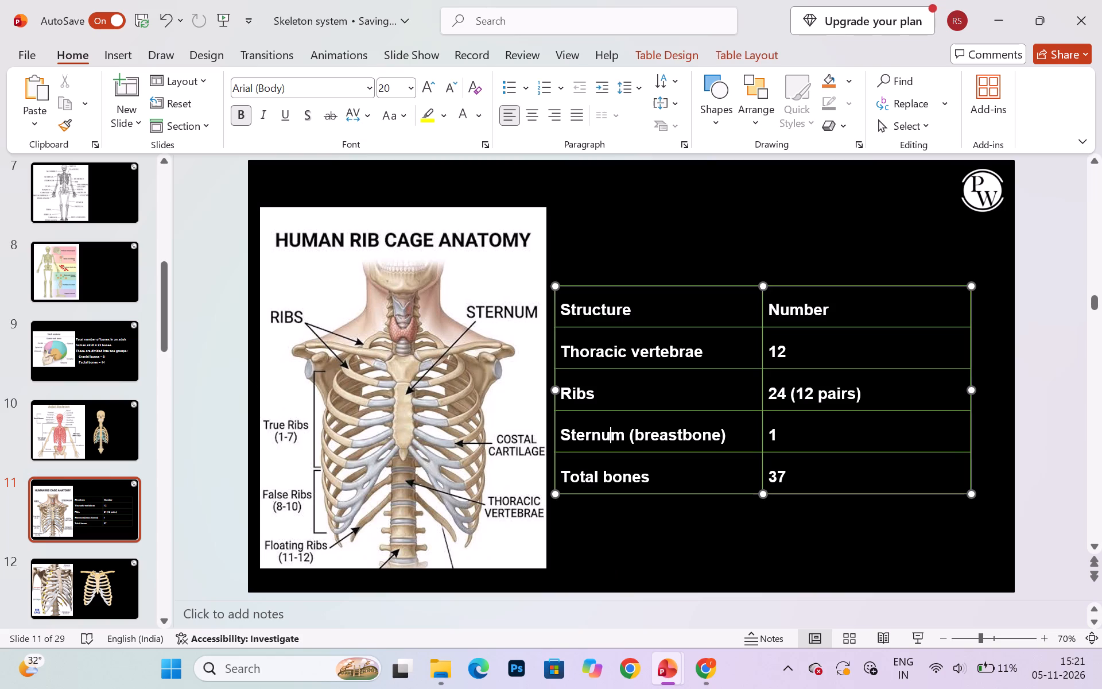
{"action": "key", "text": "ctrl+a"}
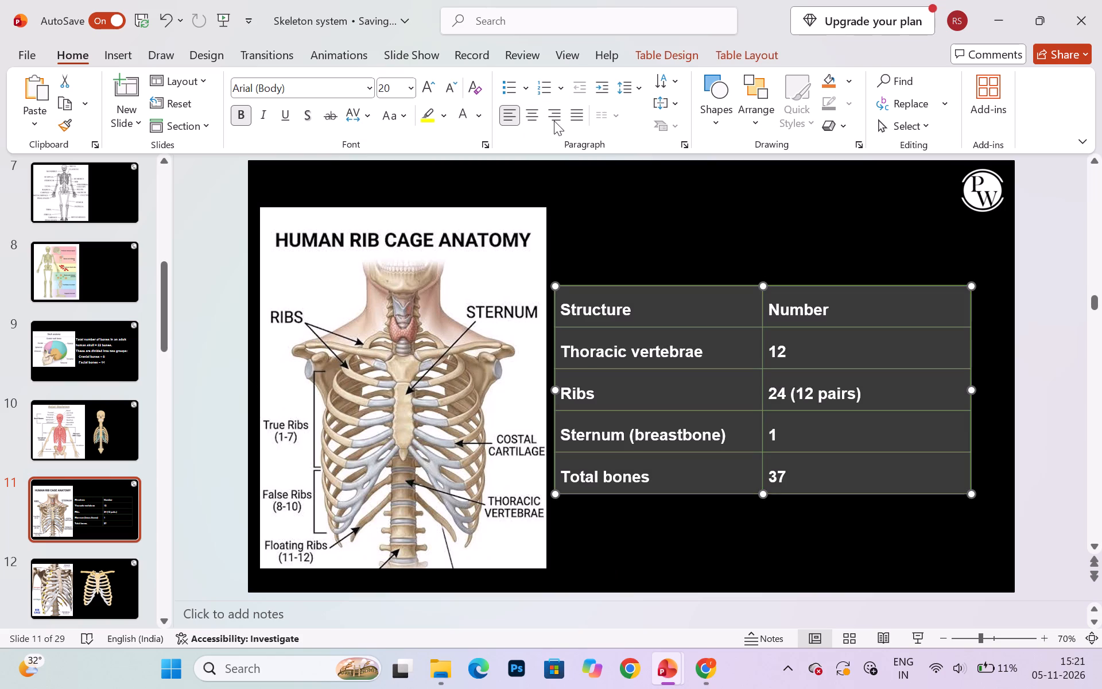
{"action": "left_click", "coordinate": [530, 118]}
{"action": "left_click", "coordinate": [625, 171]}
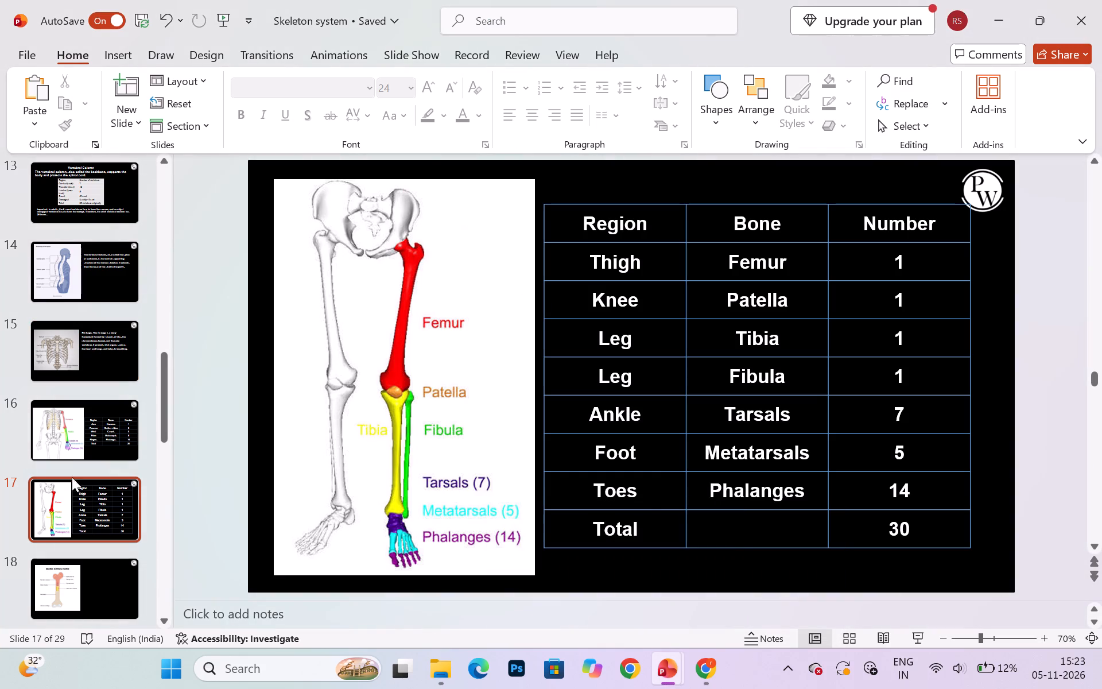
{"action": "left_click", "coordinate": [90, 573]}
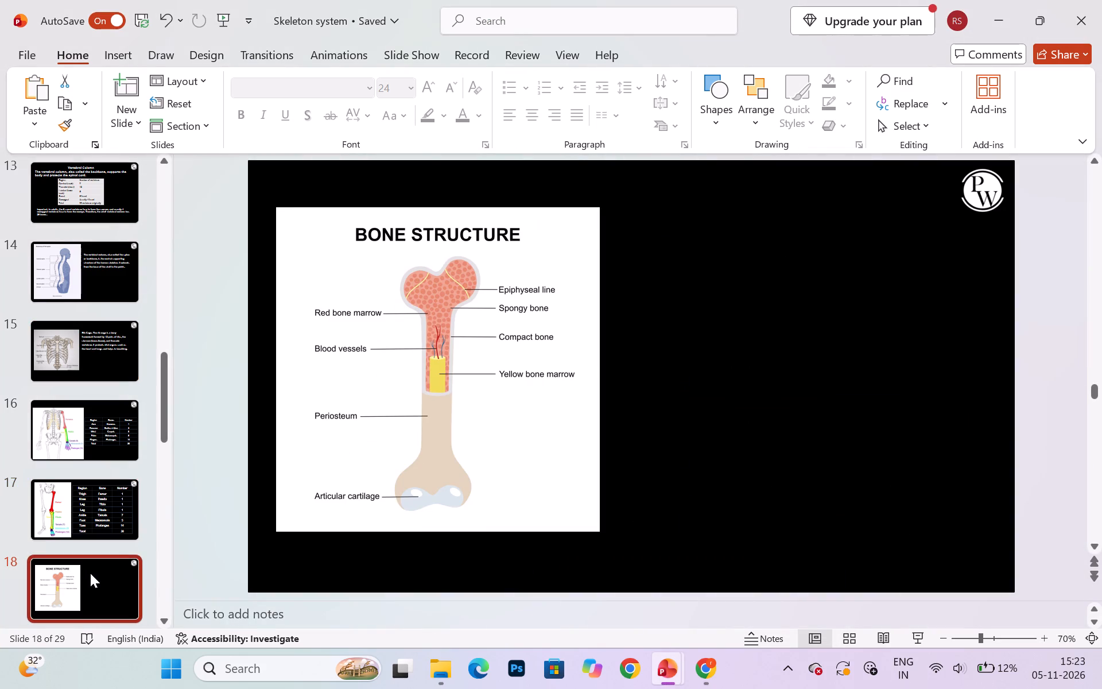